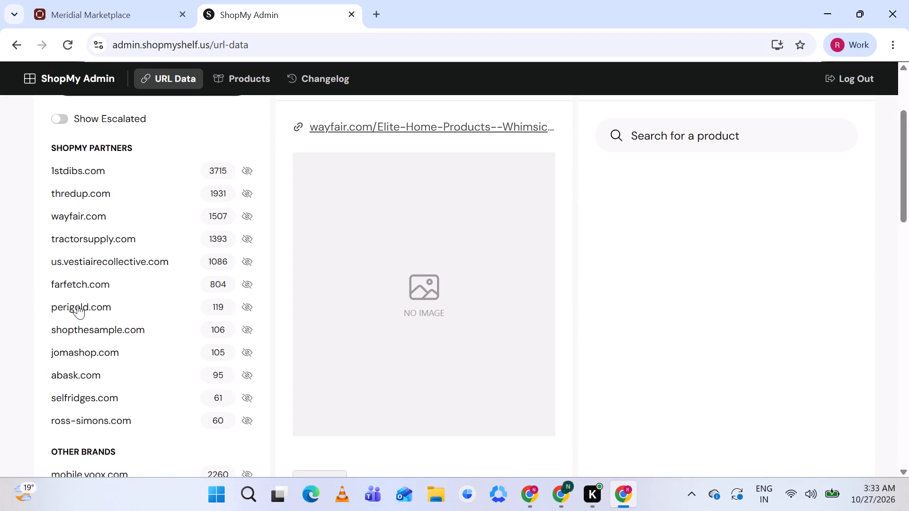
Look through the ShopMy Partners and Other Brands domain lists for a domain with unmatched URLs to work on.
{"action": "scroll", "coordinate": [78, 305], "scroll_direction": "down", "scroll_amount": 6}
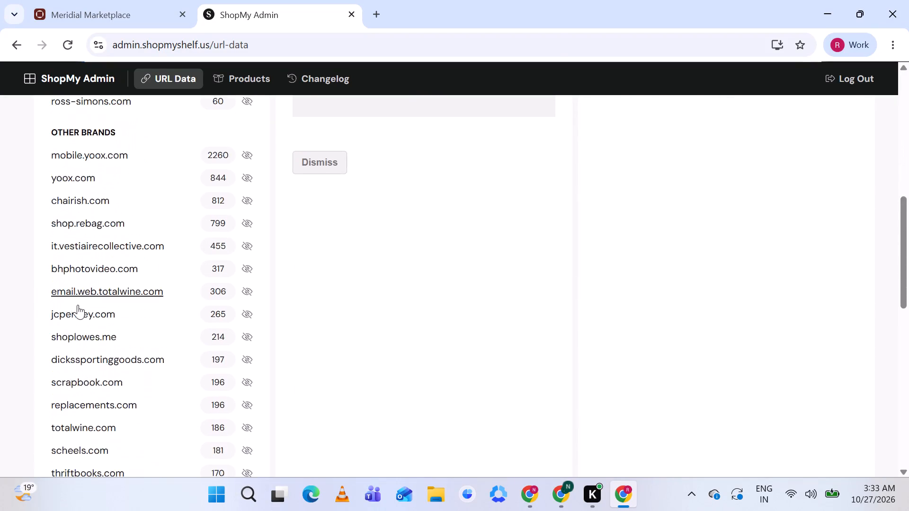
{"action": "scroll", "coordinate": [78, 305], "scroll_direction": "down", "scroll_amount": 2}
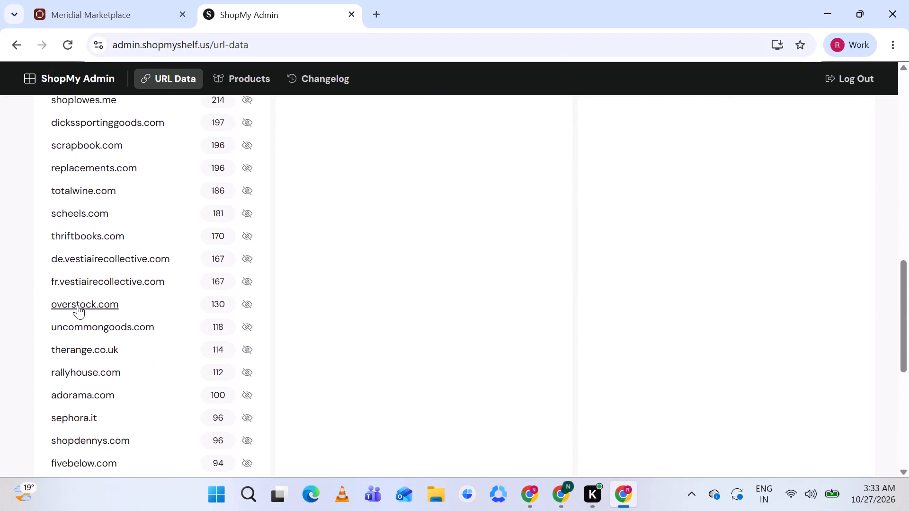
{"action": "scroll", "coordinate": [78, 305], "scroll_direction": "down", "scroll_amount": 4}
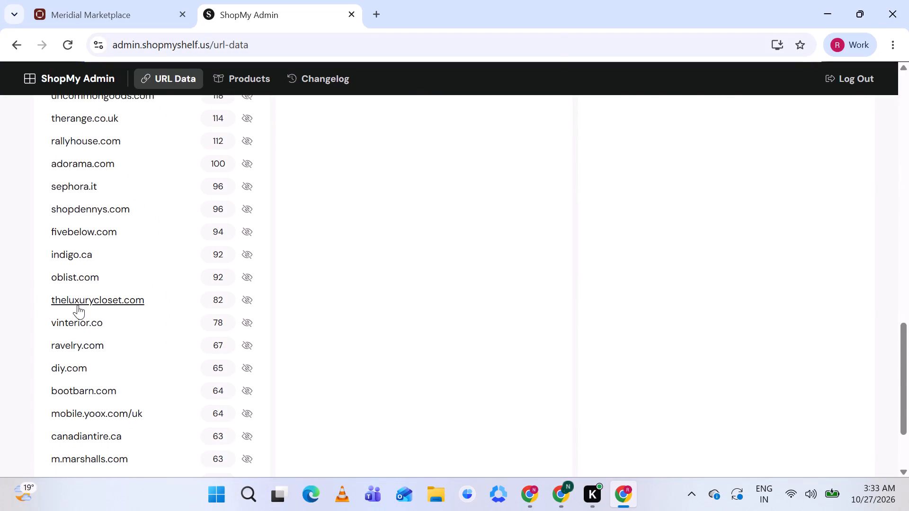
{"action": "scroll", "coordinate": [78, 305], "scroll_direction": "down", "scroll_amount": 1}
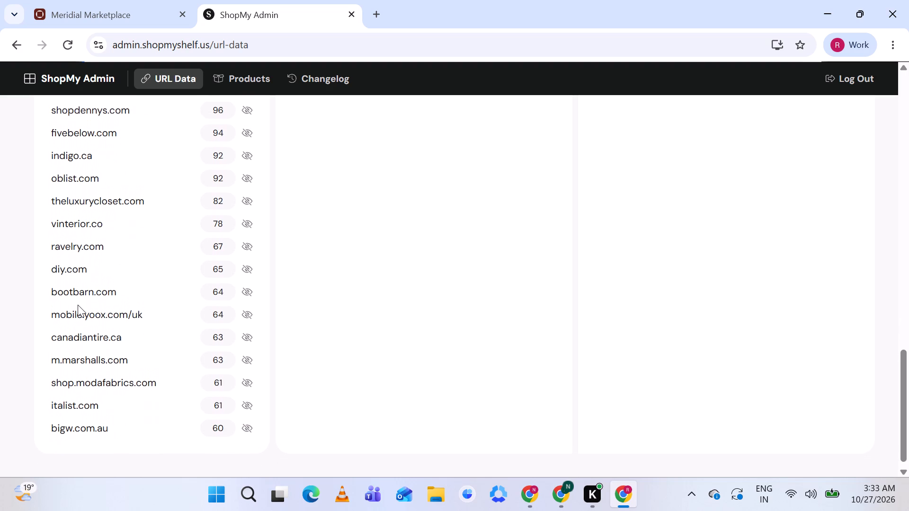
{"action": "scroll", "coordinate": [78, 305], "scroll_direction": "down", "scroll_amount": 2}
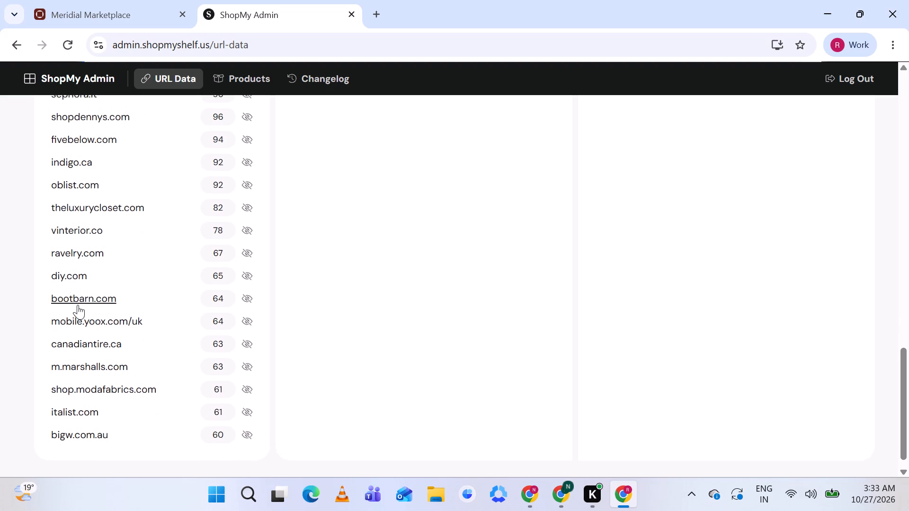
{"action": "scroll", "coordinate": [78, 305], "scroll_direction": "down", "scroll_amount": 1}
{"action": "scroll", "coordinate": [78, 305], "scroll_direction": "up", "scroll_amount": 7}
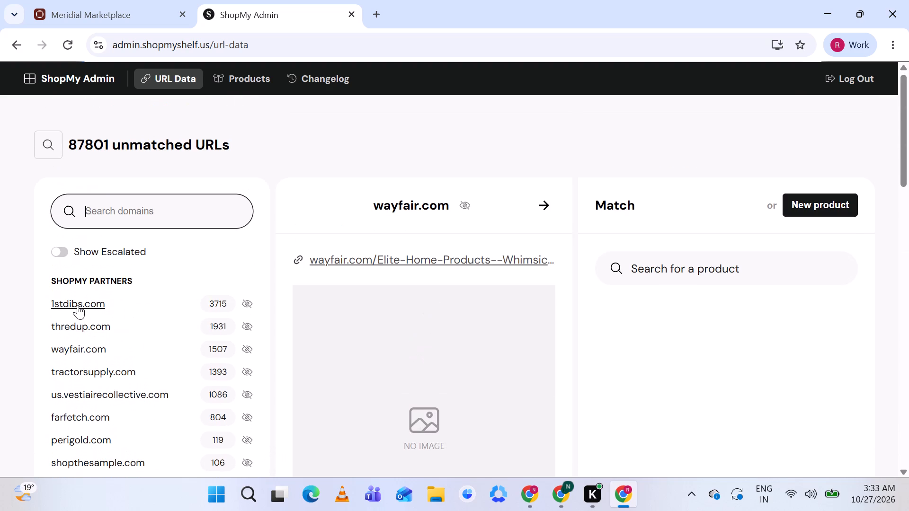
{"action": "scroll", "coordinate": [78, 305], "scroll_direction": "up", "scroll_amount": 1}
{"action": "scroll", "coordinate": [78, 305], "scroll_direction": "down", "scroll_amount": 2}
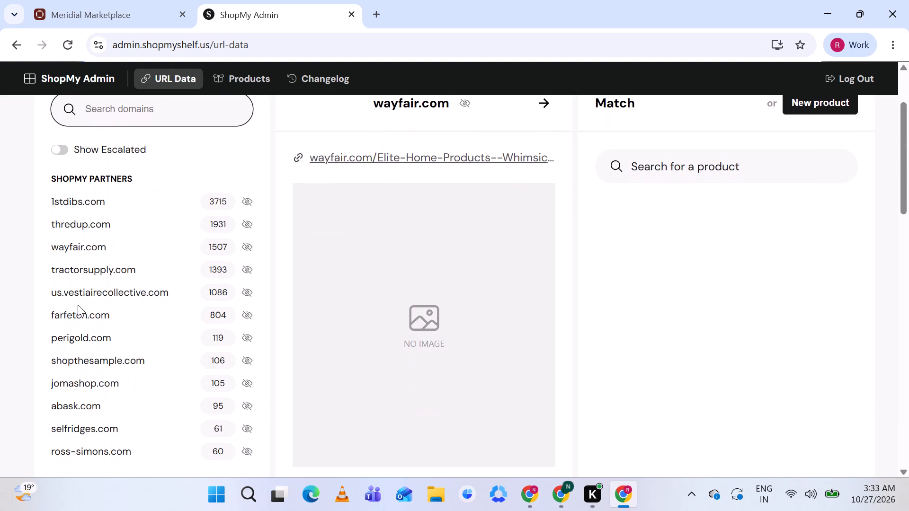
{"action": "scroll", "coordinate": [78, 305], "scroll_direction": "down", "scroll_amount": 3}
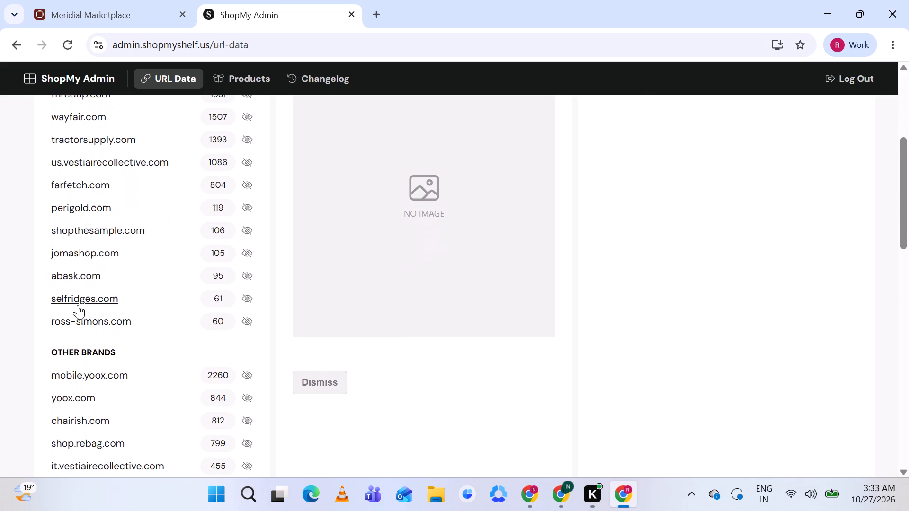
{"action": "scroll", "coordinate": [78, 305], "scroll_direction": "down", "scroll_amount": 3}
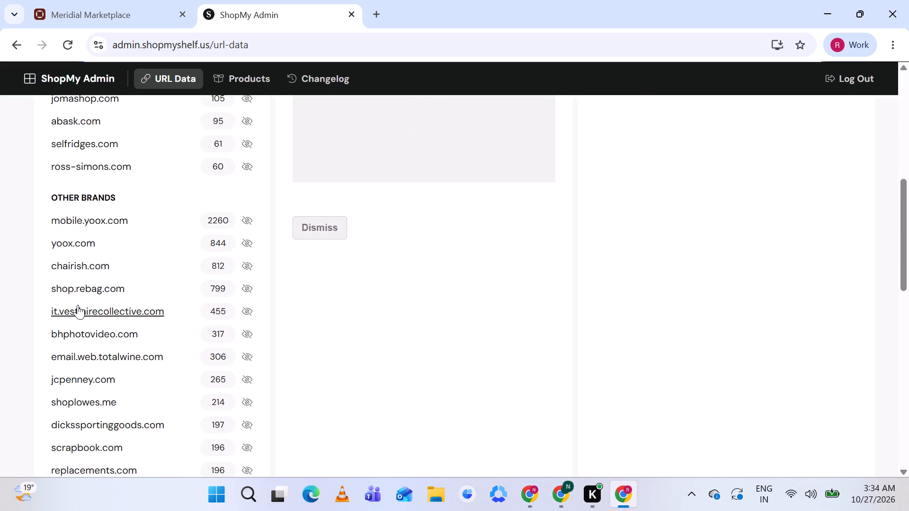
{"action": "scroll", "coordinate": [78, 305], "scroll_direction": "down", "scroll_amount": 1}
Filter the domains by "the" and open the unmatched URLs of thesolist.com.
{"action": "scroll", "coordinate": [78, 305], "scroll_direction": "up", "scroll_amount": 7}
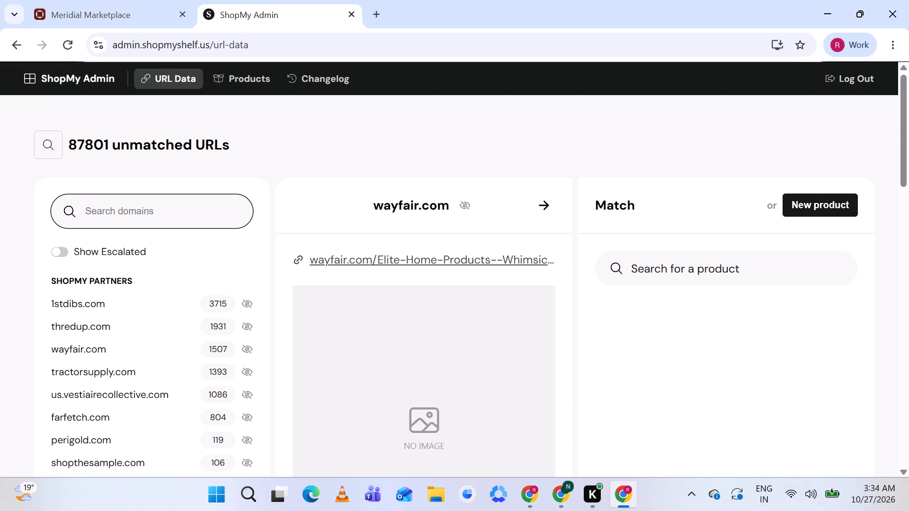
{"action": "type", "text": "the"}
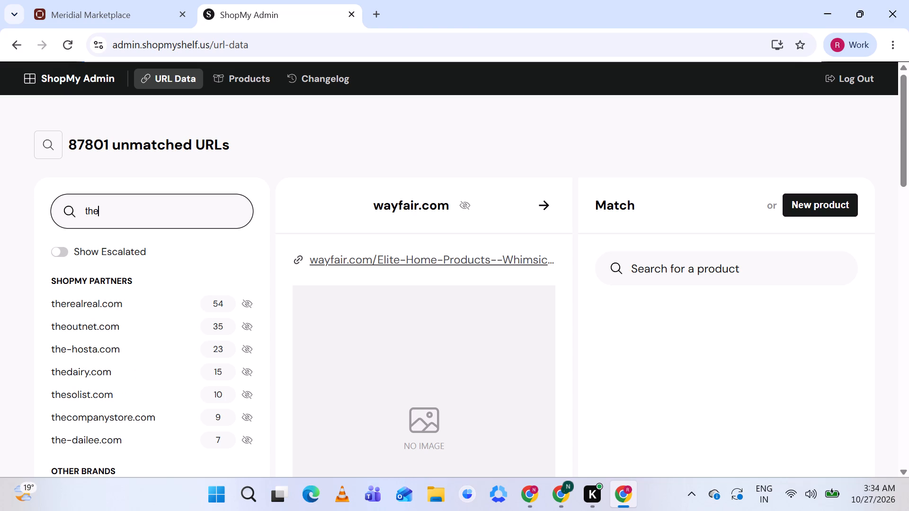
{"action": "scroll", "coordinate": [125, 309], "scroll_direction": "down", "scroll_amount": 1}
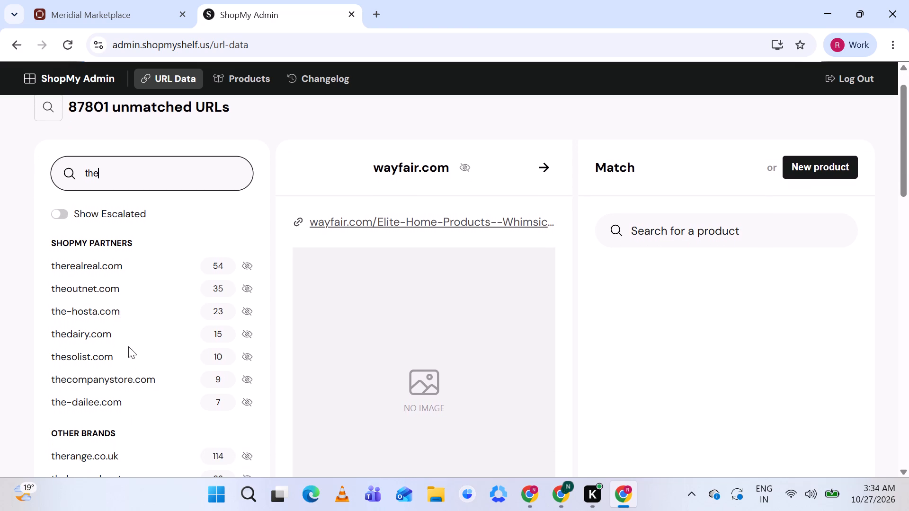
{"action": "left_click", "coordinate": [100, 354]}
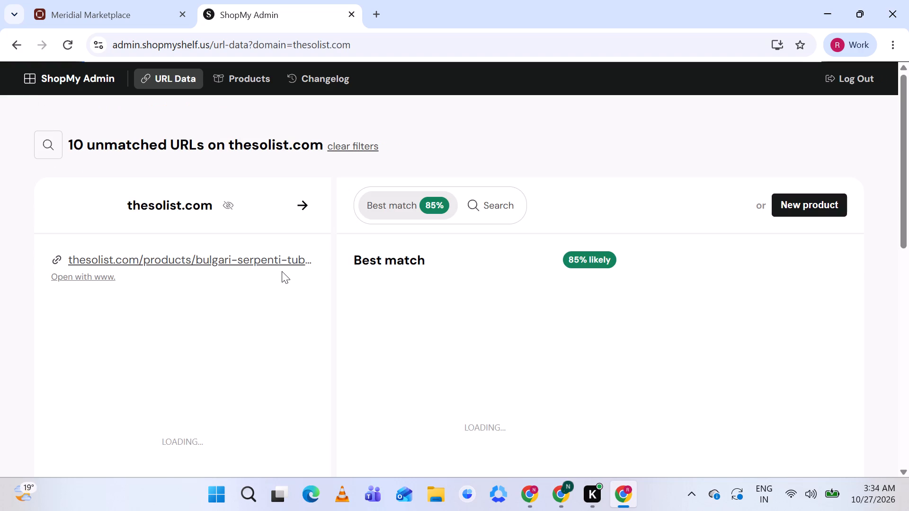
Open the product page of the suggested best match, the Bvlgari Serpenti Tubogas Quartz Ladies Watch.
{"action": "scroll", "coordinate": [507, 335], "scroll_direction": "down", "scroll_amount": 1}
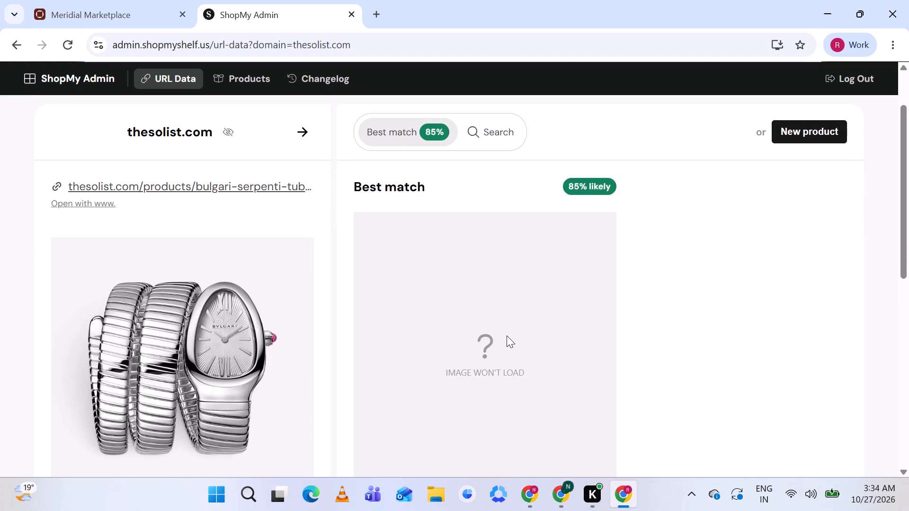
{"action": "scroll", "coordinate": [507, 335], "scroll_direction": "down", "scroll_amount": 4}
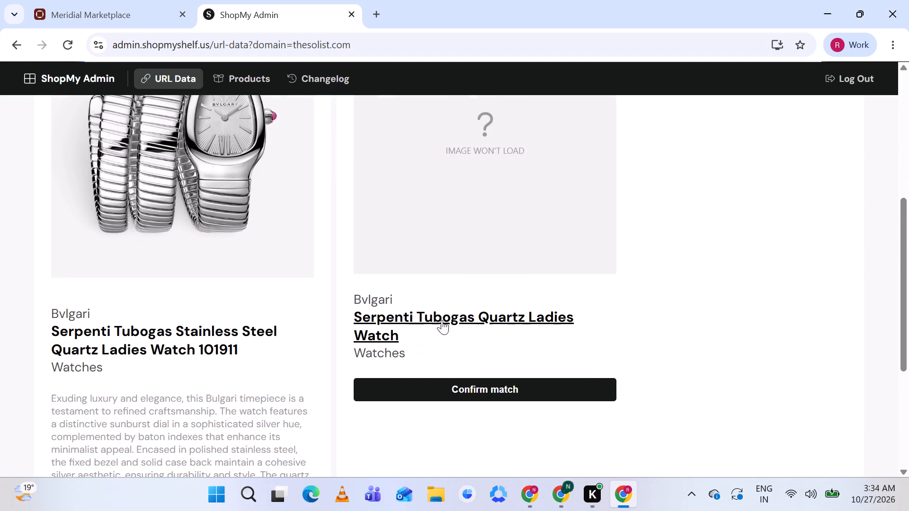
{"action": "left_click", "coordinate": [407, 313]}
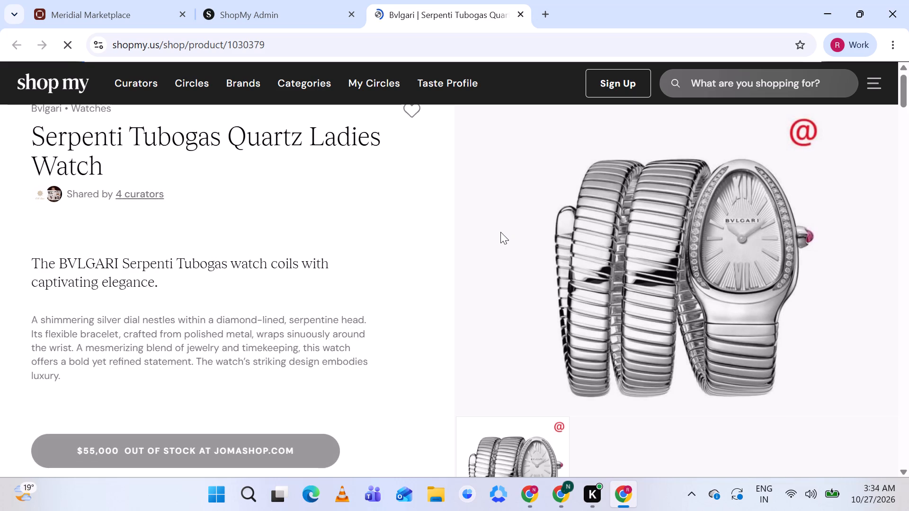
Check the suggested match's product page against the title, image and description of the thesolist.com watch, dismissing the antivirus pop-up.
{"action": "left_click", "coordinate": [257, 1]}
{"action": "scroll", "coordinate": [418, 155], "scroll_direction": "up", "scroll_amount": 1}
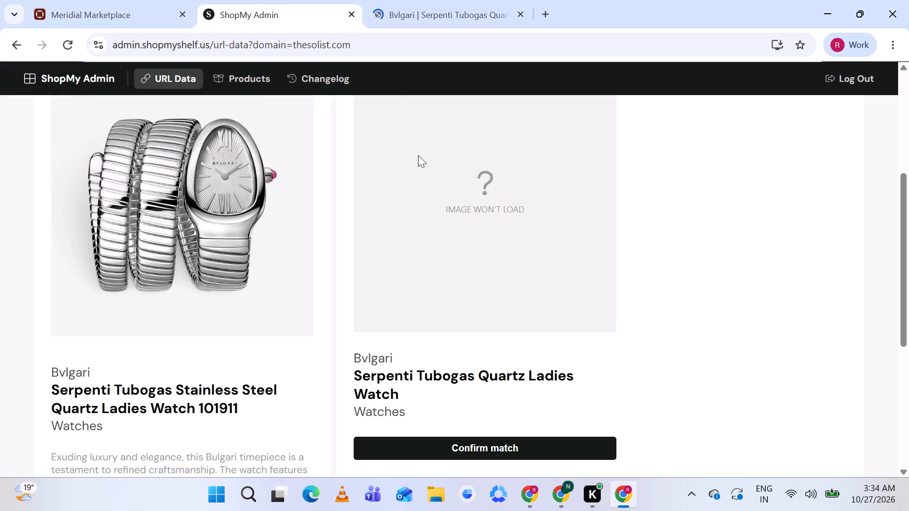
{"action": "scroll", "coordinate": [418, 155], "scroll_direction": "up", "scroll_amount": 1}
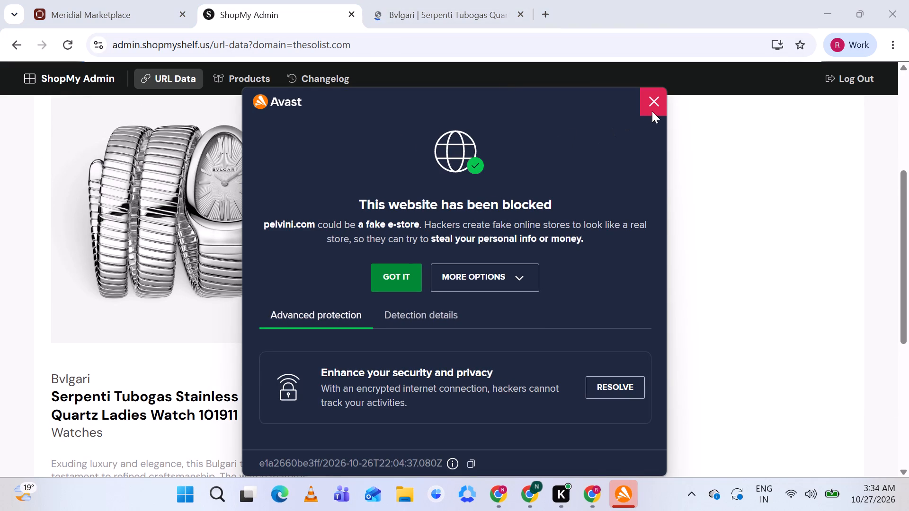
{"action": "left_click", "coordinate": [655, 105]}
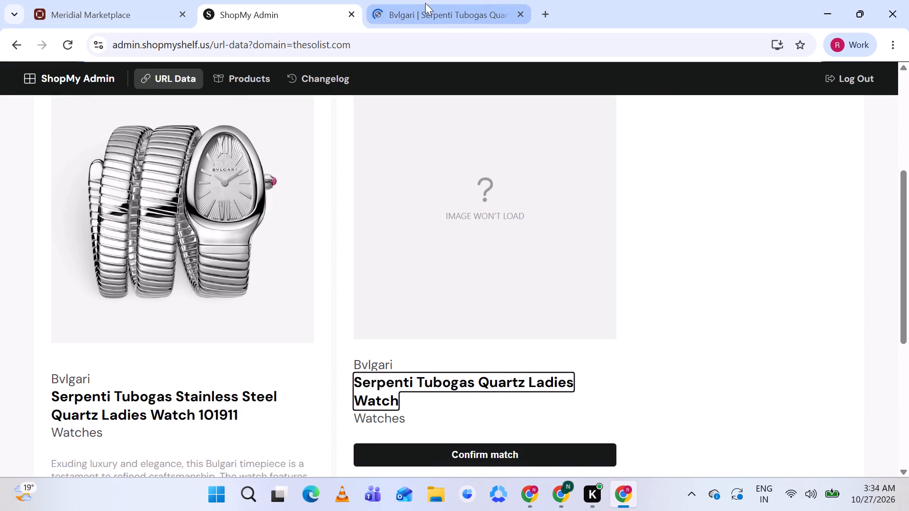
{"action": "left_click", "coordinate": [425, 3]}
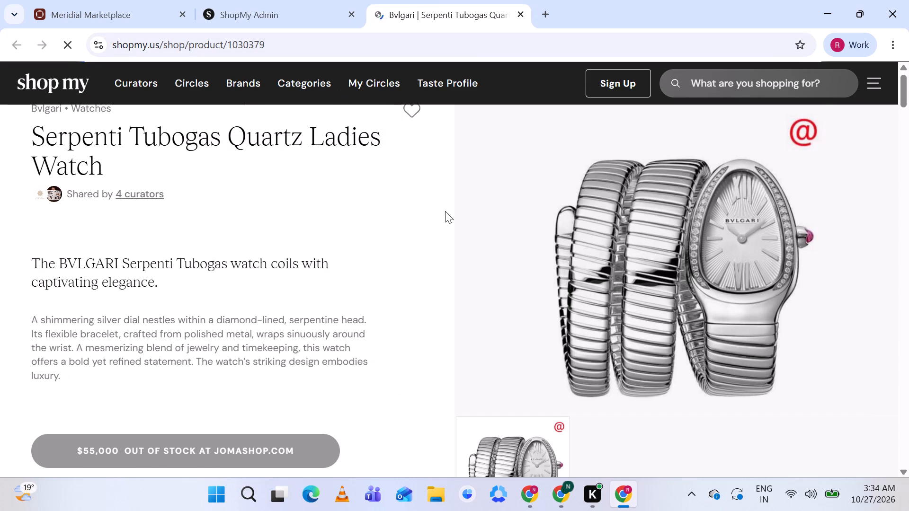
{"action": "scroll", "coordinate": [445, 211], "scroll_direction": "down", "scroll_amount": 2}
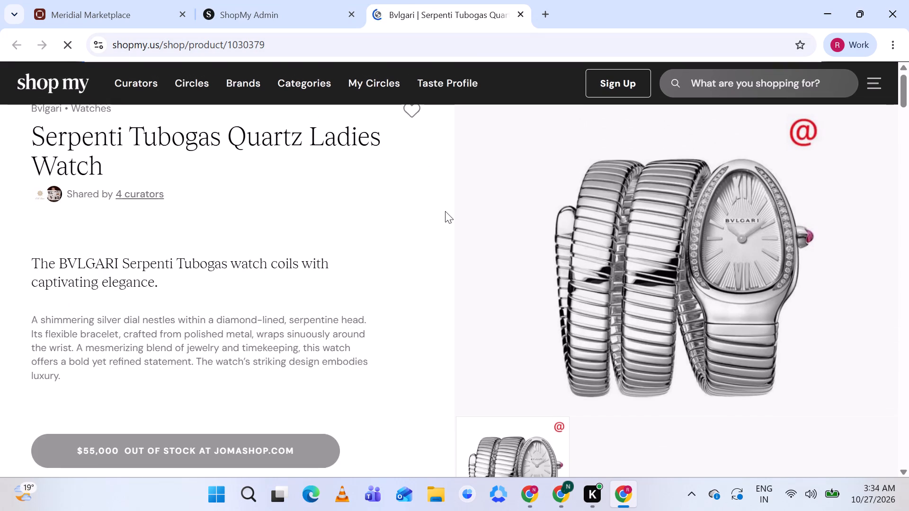
{"action": "left_click", "coordinate": [256, 12]}
{"action": "scroll", "coordinate": [301, 213], "scroll_direction": "down", "scroll_amount": 1}
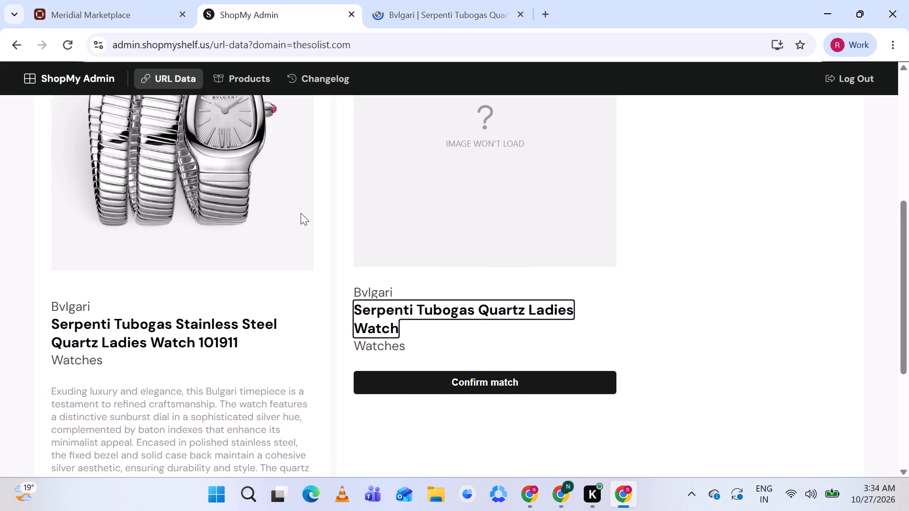
{"action": "scroll", "coordinate": [301, 213], "scroll_direction": "down", "scroll_amount": 1}
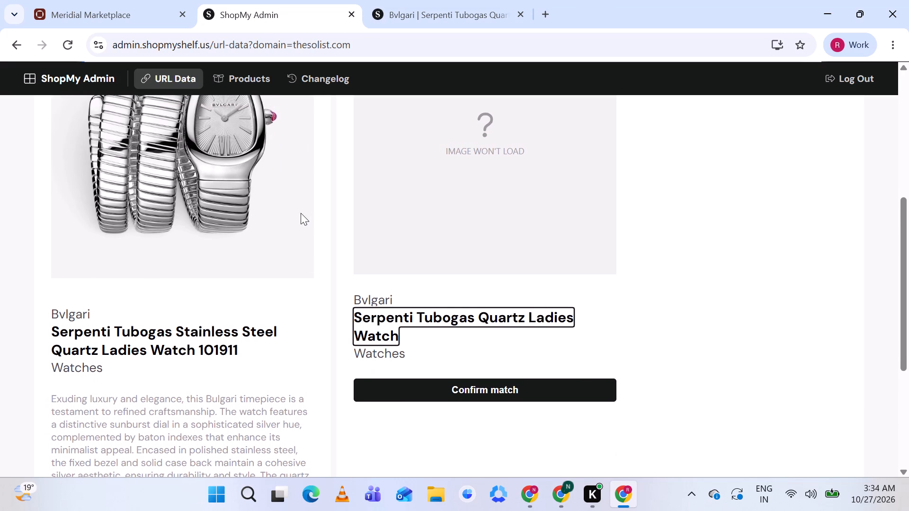
{"action": "scroll", "coordinate": [301, 213], "scroll_direction": "down", "scroll_amount": 1}
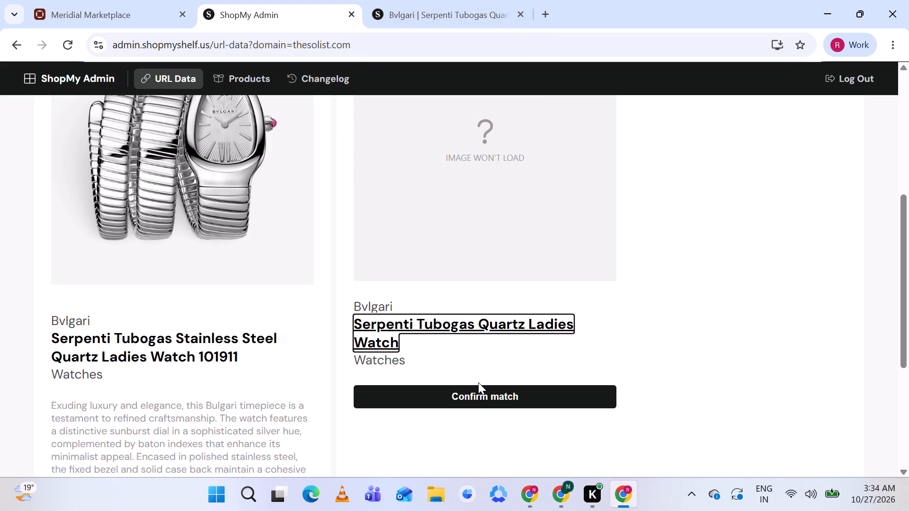
Compare the watch images on the suggested match's product page and the thesolist.com listing once more for design differences.
{"action": "left_click", "coordinate": [434, 0]}
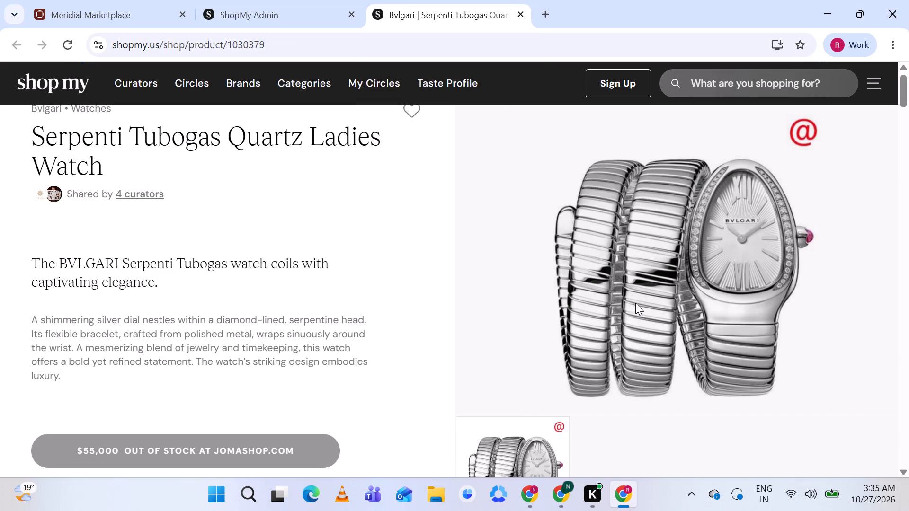
{"action": "scroll", "coordinate": [676, 334], "scroll_direction": "left", "scroll_amount": 1}
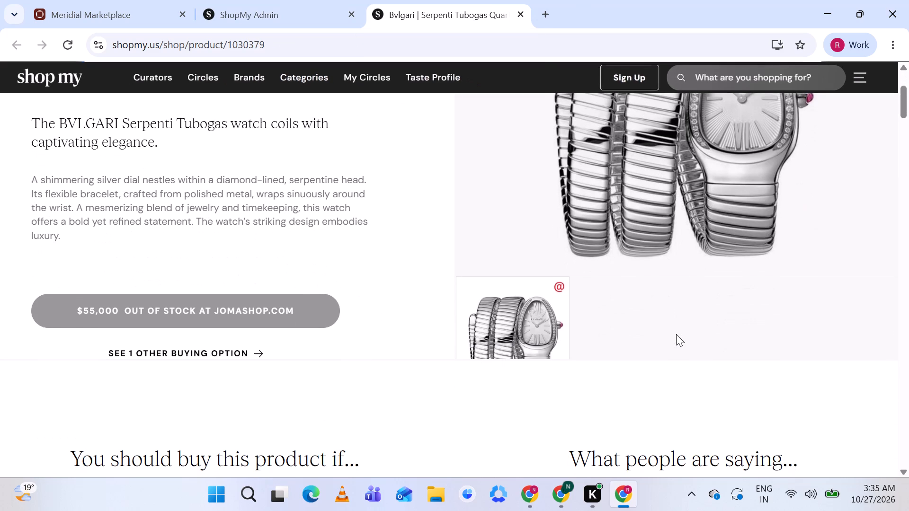
{"action": "scroll", "coordinate": [676, 334], "scroll_direction": "left", "scroll_amount": 1}
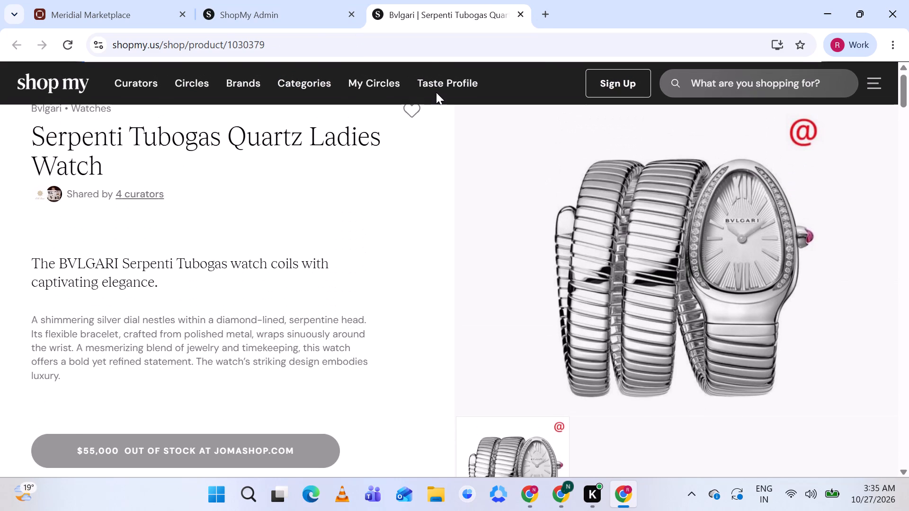
{"action": "left_click", "coordinate": [258, 1]}
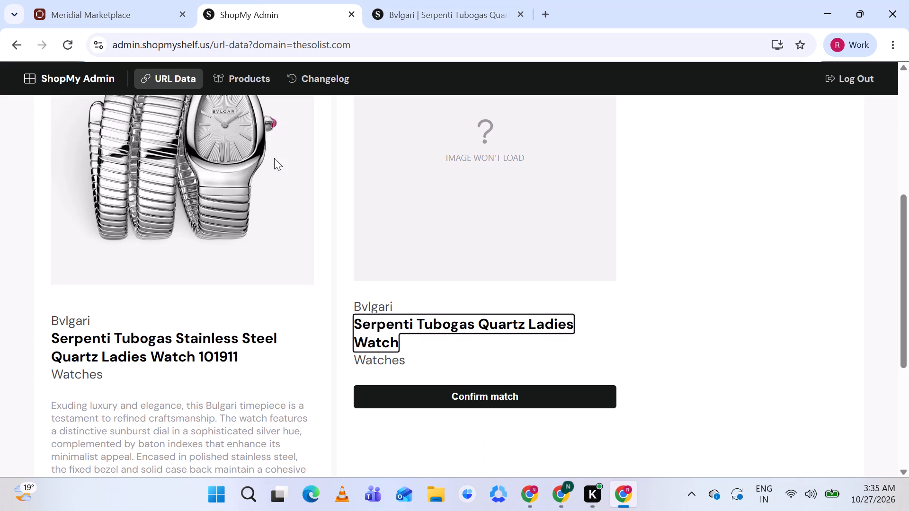
{"action": "scroll", "coordinate": [274, 158], "scroll_direction": "up", "scroll_amount": 1}
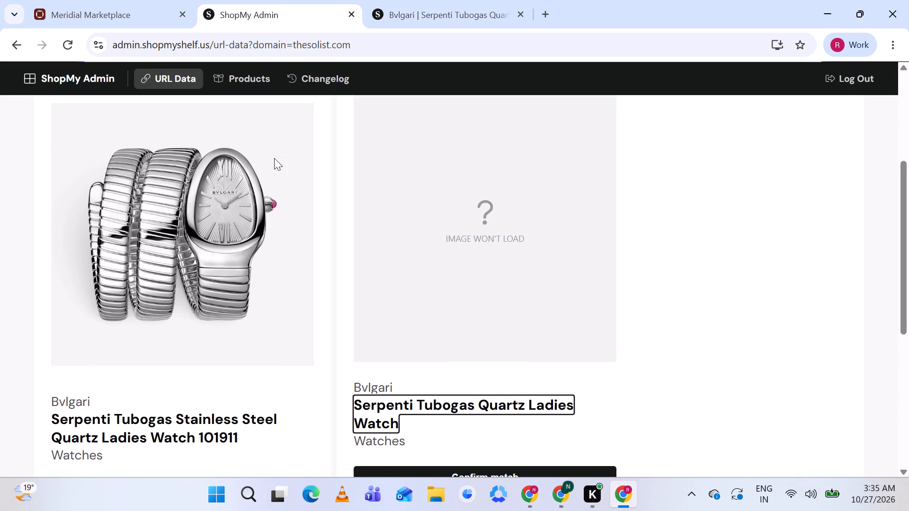
{"action": "scroll", "coordinate": [274, 158], "scroll_direction": "up", "scroll_amount": 3}
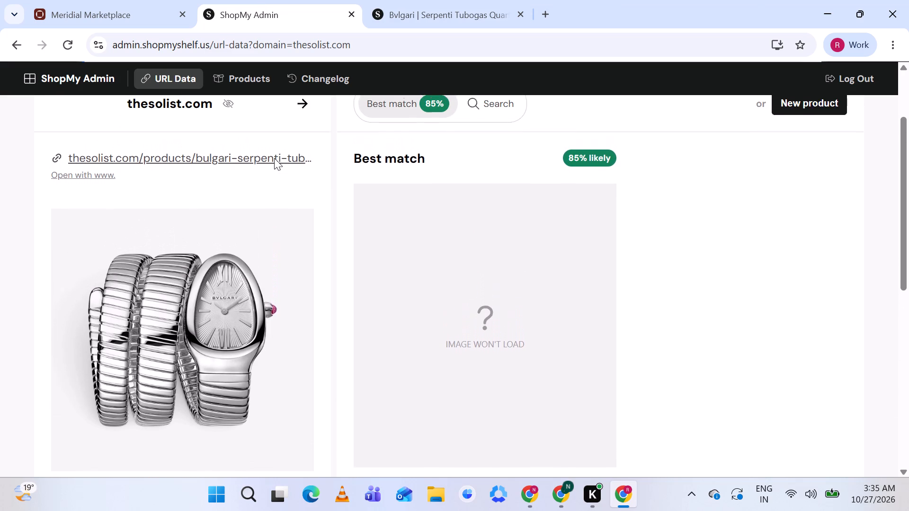
{"action": "left_click", "coordinate": [439, 18]}
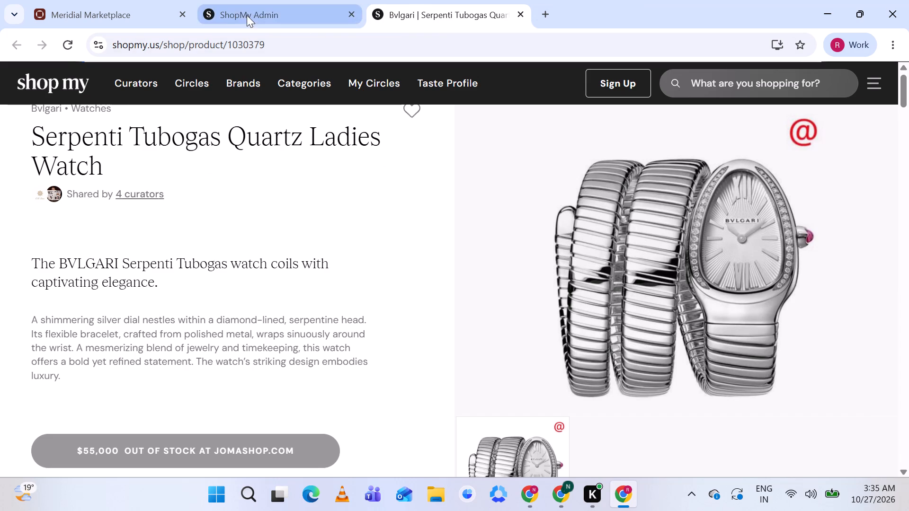
Start a new product entry for the thesolist.com Bvlgari watch instead of confirming the suggested match.
{"action": "left_click", "coordinate": [248, 14]}
{"action": "scroll", "coordinate": [614, 197], "scroll_direction": "up", "scroll_amount": 1}
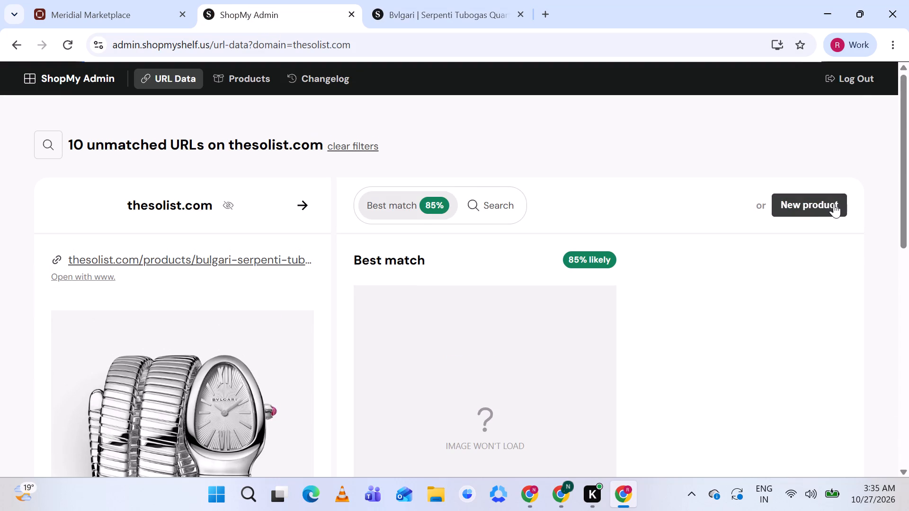
{"action": "left_click", "coordinate": [829, 203]}
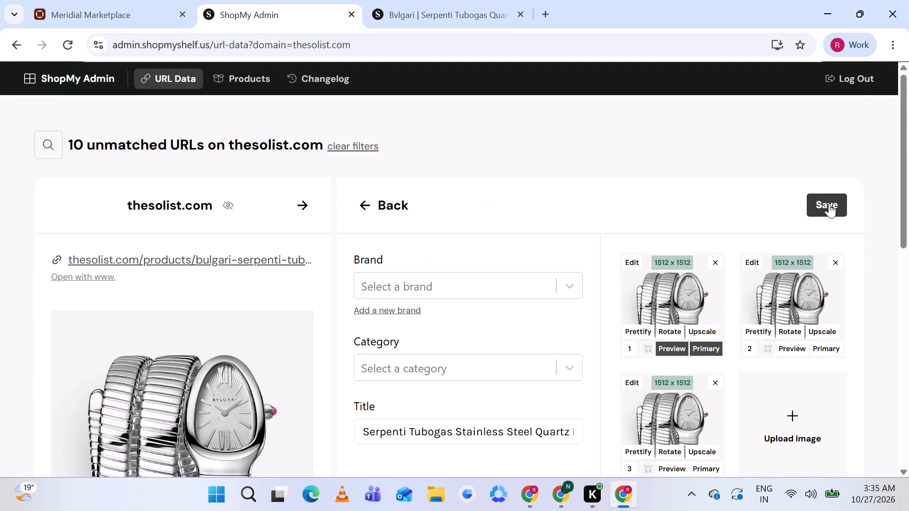
Remove the third watch image from the new product's images.
{"action": "scroll", "coordinate": [829, 203], "scroll_direction": "down", "scroll_amount": 1}
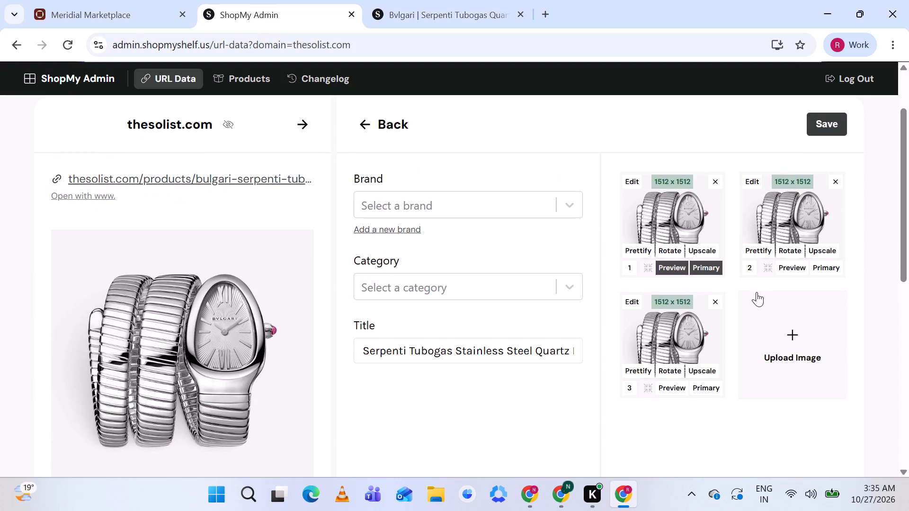
{"action": "left_click", "coordinate": [716, 296]}
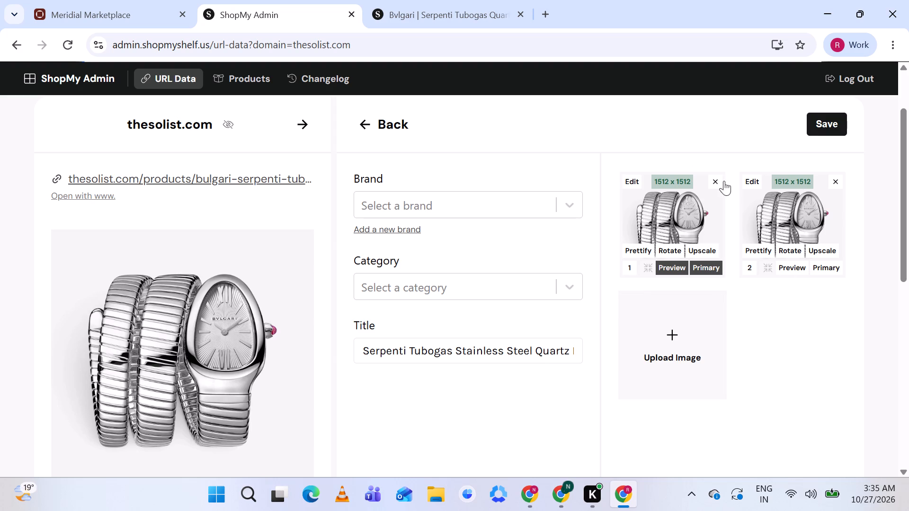
Remove the second, duplicate watch image from the new product so only the first image is kept.
{"action": "left_click", "coordinate": [835, 182]}
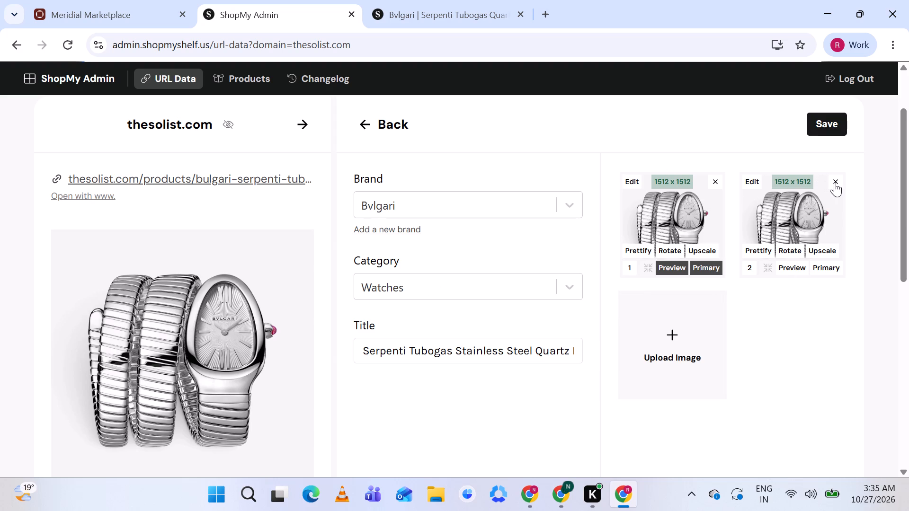
Shorten the watch's title to "Serpenti Tubogas Stainless Steel Quartz Ladies Watch" by dropping the model number, and save the new product.
{"action": "scroll", "coordinate": [503, 346], "scroll_direction": "left", "scroll_amount": 2}
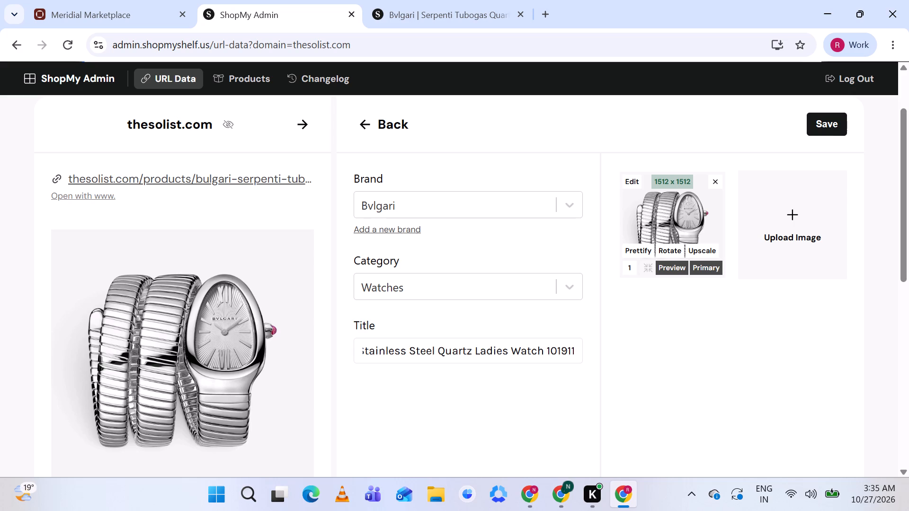
{"action": "scroll", "coordinate": [503, 346], "scroll_direction": "left", "scroll_amount": 2}
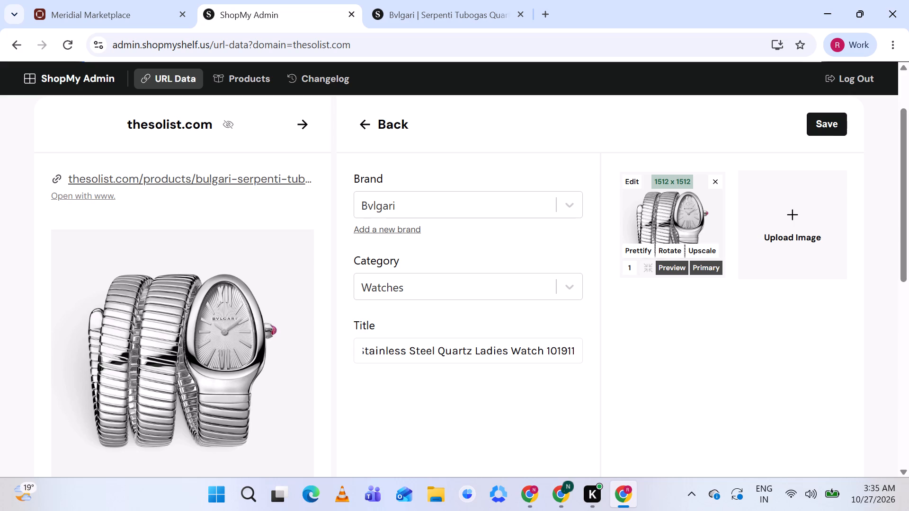
{"action": "left_click", "coordinate": [570, 348]}
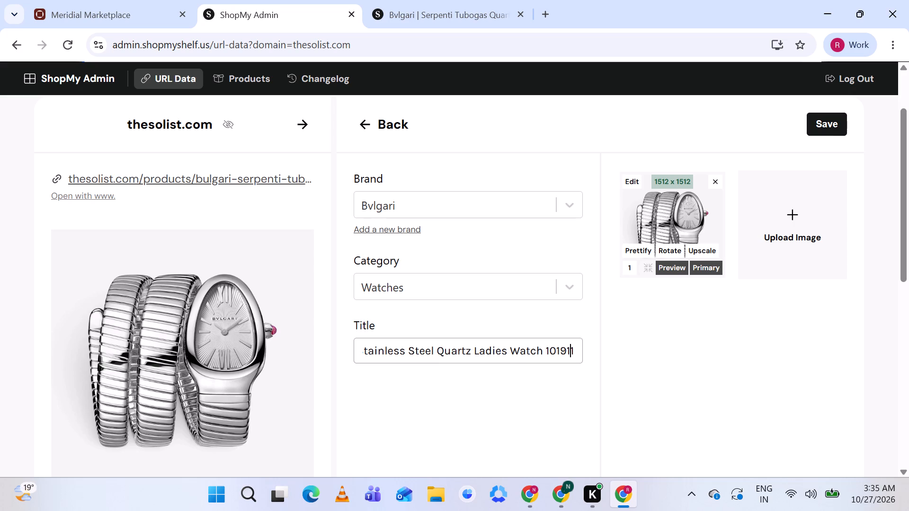
{"action": "left_click", "coordinate": [573, 348]}
{"action": "key", "text": "BackSpace"}
{"action": "key", "text": "BackSpace"}
{"action": "key", "text": "BackSpace"}
{"action": "key", "text": "BackSpace"}
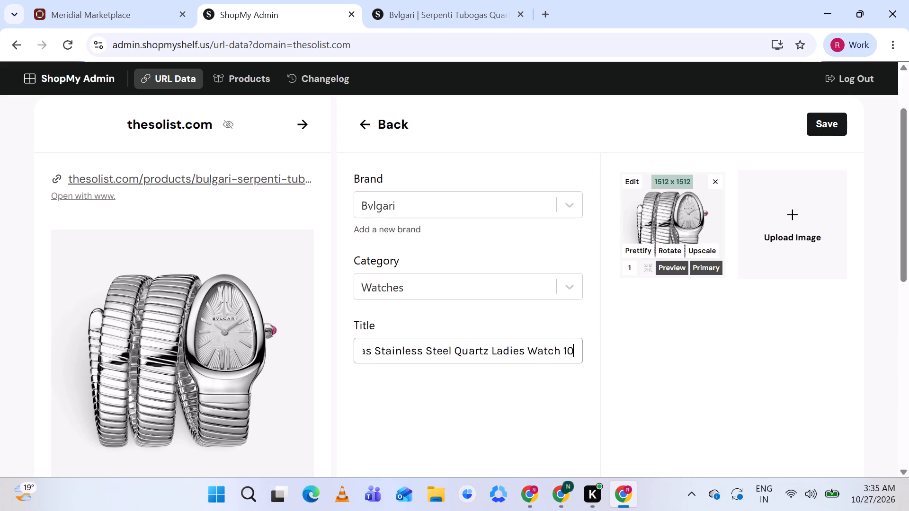
{"action": "key", "text": "BackSpace"}
{"action": "key", "text": "BackSpace"}
{"action": "key", "text": "BackSpace"}
{"action": "key", "text": "BackSpace"}
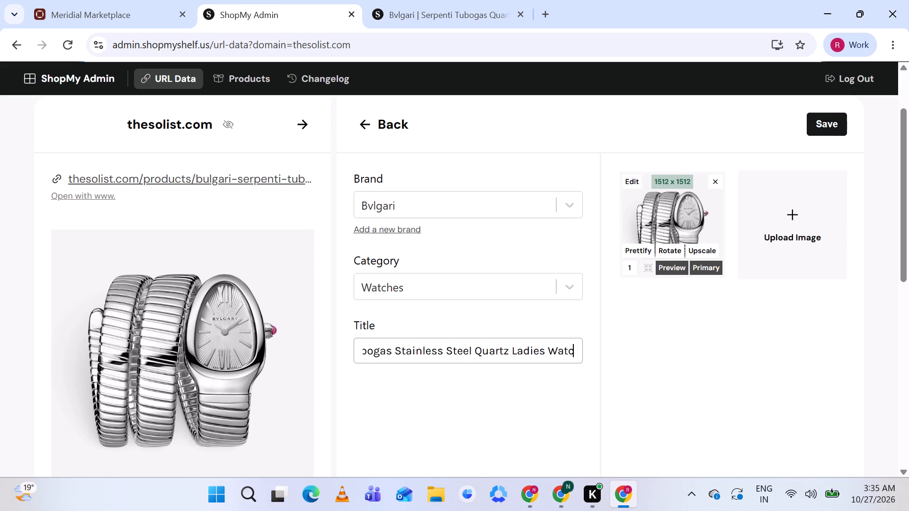
{"action": "key", "text": "h"}
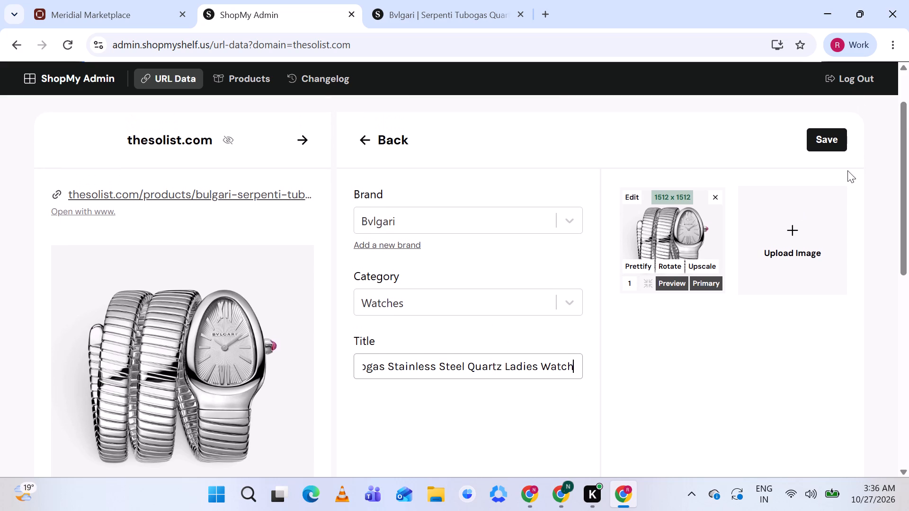
{"action": "left_click", "coordinate": [830, 137]}
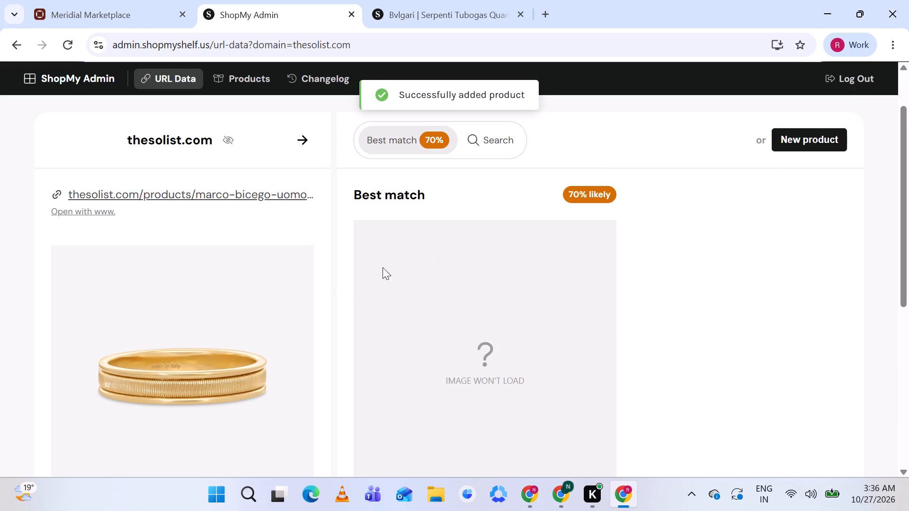
In a new product entry for the Marco Bicego Uomo ring, remove the first two duplicate front-view images.
{"action": "scroll", "coordinate": [339, 288], "scroll_direction": "right", "scroll_amount": 1}
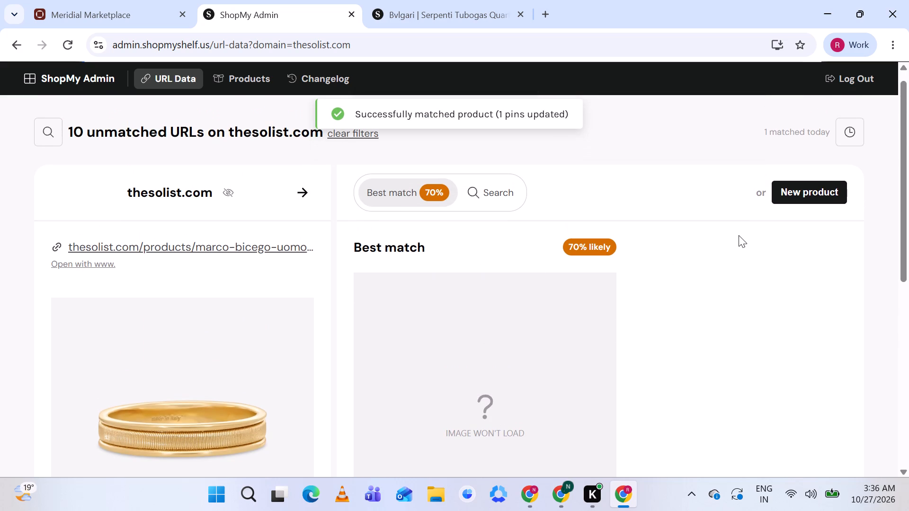
{"action": "left_click", "coordinate": [802, 185]}
{"action": "scroll", "coordinate": [690, 266], "scroll_direction": "down", "scroll_amount": 1}
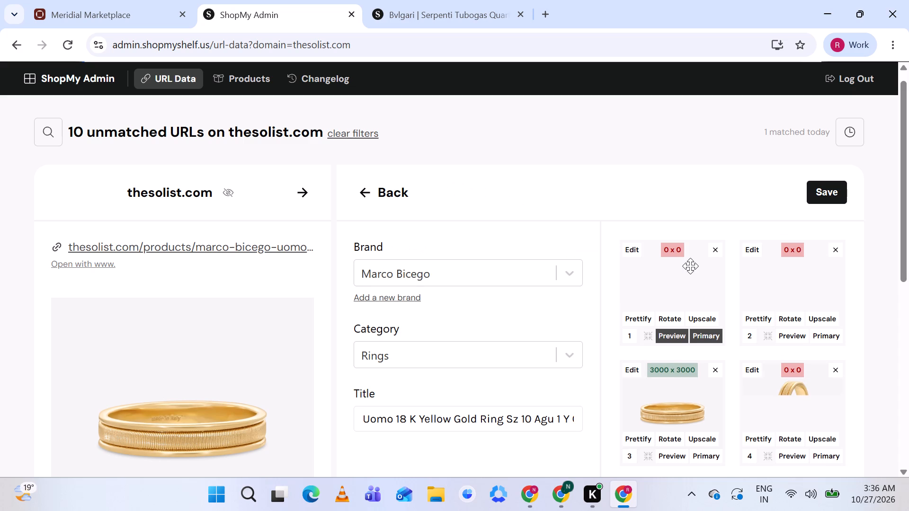
{"action": "scroll", "coordinate": [690, 266], "scroll_direction": "down", "scroll_amount": 1}
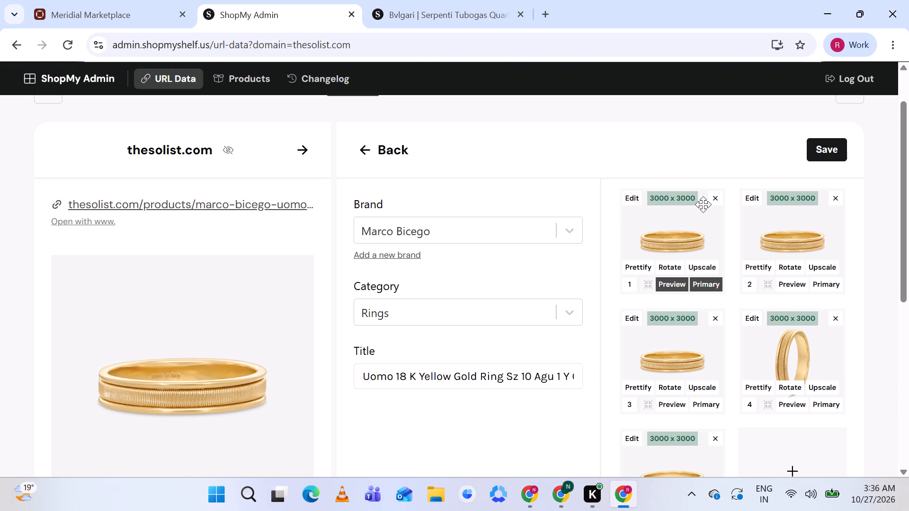
{"action": "left_click", "coordinate": [718, 197]}
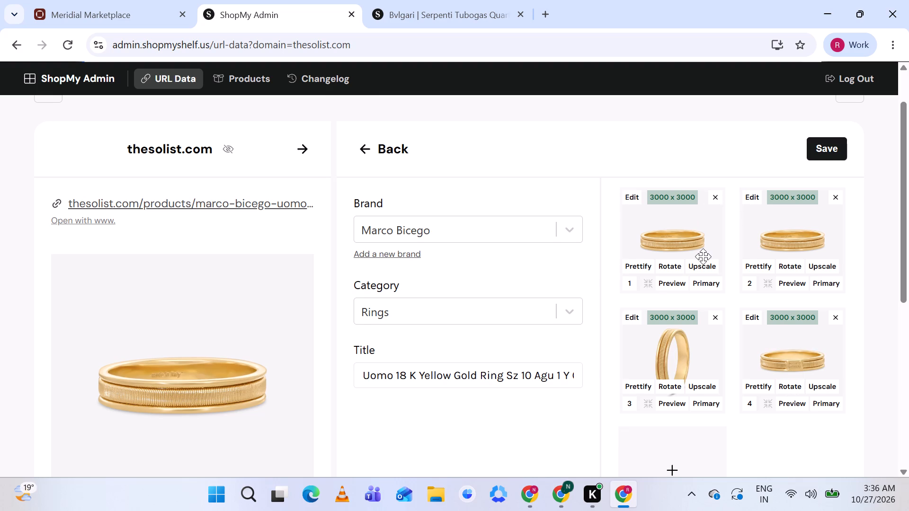
{"action": "left_click", "coordinate": [714, 198]}
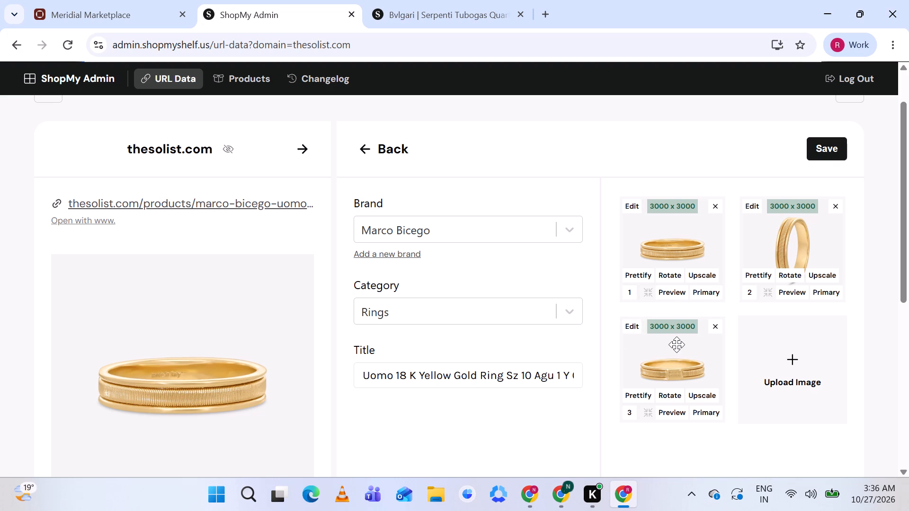
Reorder the ring images so the last flat view comes second, ahead of the upright view.
{"action": "left_click_drag", "start_coordinate": [677, 344], "coordinate": [678, 345]}
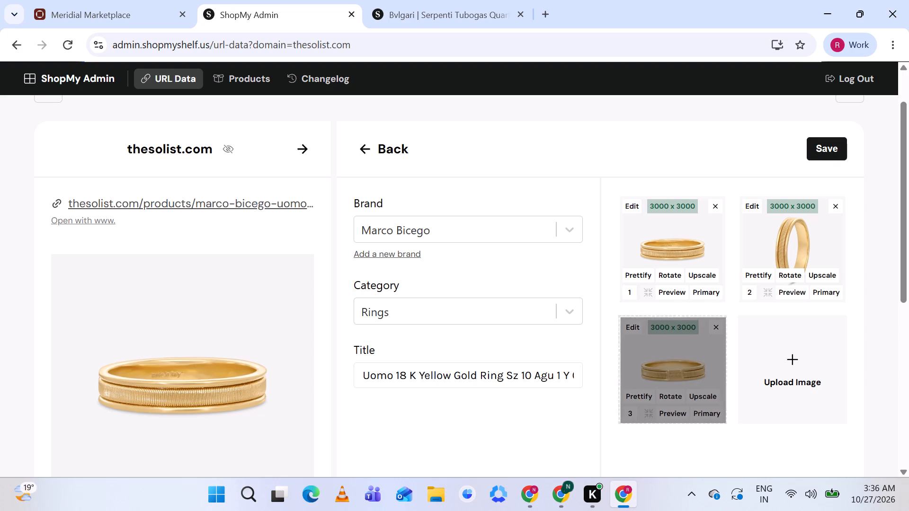
{"action": "left_click_drag", "start_coordinate": [678, 345], "coordinate": [790, 248]}
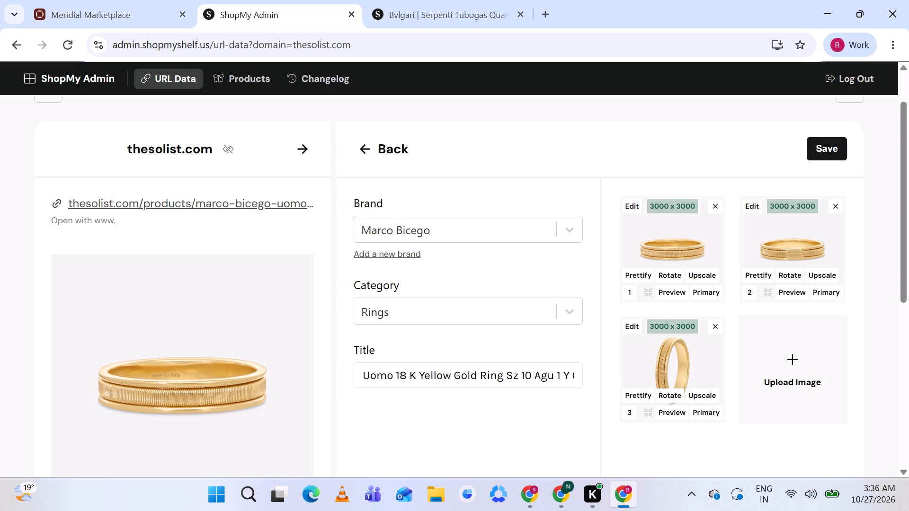
Shorten the ring's title to "Uomo 18 K Yellow Gold Ring" and save the new product.
{"action": "scroll", "coordinate": [513, 378], "scroll_direction": "left", "scroll_amount": 2}
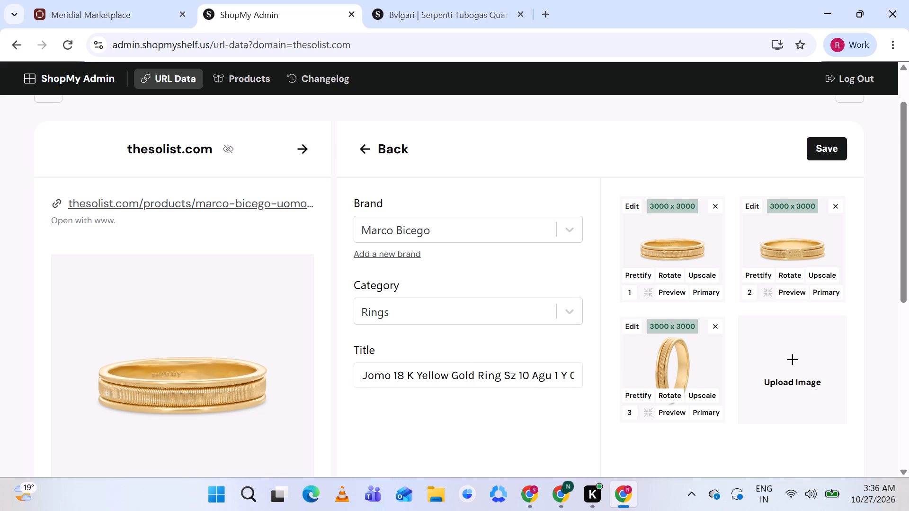
{"action": "left_click", "coordinate": [572, 373]}
{"action": "key", "text": "BackSpace"}
{"action": "key", "text": "BackSpace"}
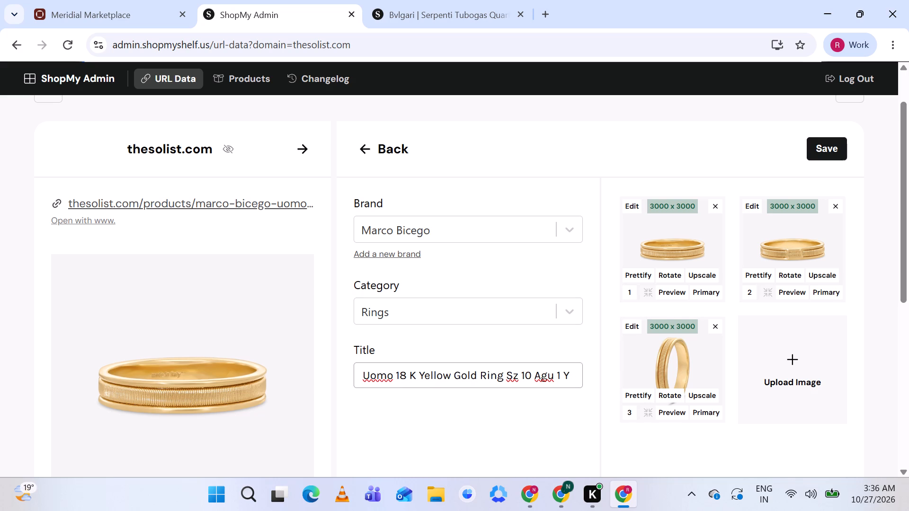
{"action": "key", "text": "BackSpace"}
{"action": "key", "text": "BackSpace"}
{"action": "key", "text": "BackSpace"}
{"action": "key", "text": "BackSpace"}
{"action": "key", "text": "BackSpace"}
{"action": "key", "text": "BackSpace"}
{"action": "key", "text": "BackSpace"}
{"action": "key", "text": "BackSpace"}
{"action": "key", "text": "BackSpace"}
{"action": "key", "text": "BackSpace"}
{"action": "key", "text": "BackSpace"}
{"action": "key", "text": "BackSpace"}
{"action": "key", "text": "BackSpace"}
{"action": "key", "text": "BackSpace"}
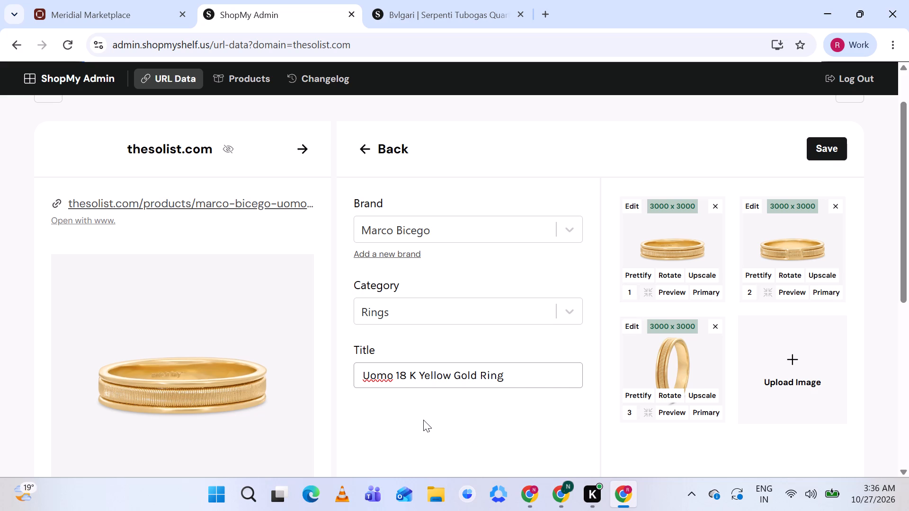
{"action": "scroll", "coordinate": [423, 420], "scroll_direction": "up", "scroll_amount": 1}
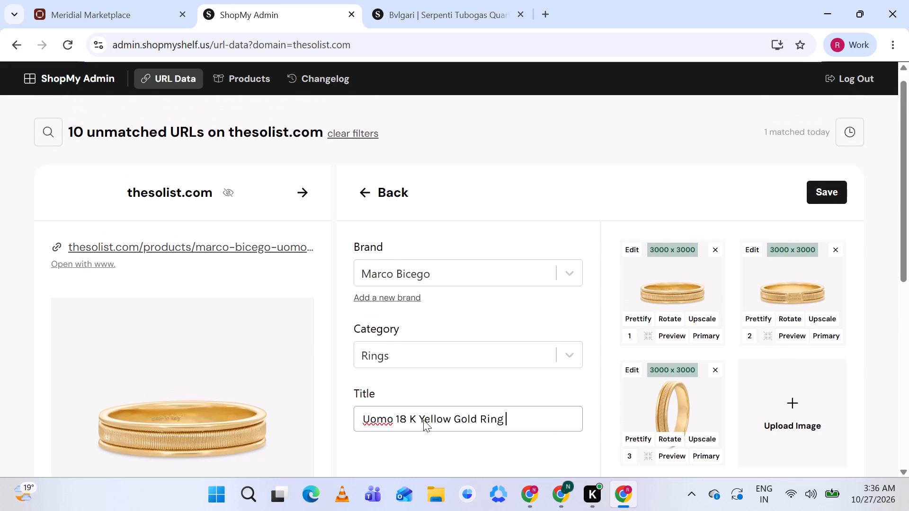
{"action": "scroll", "coordinate": [423, 420], "scroll_direction": "up", "scroll_amount": 1}
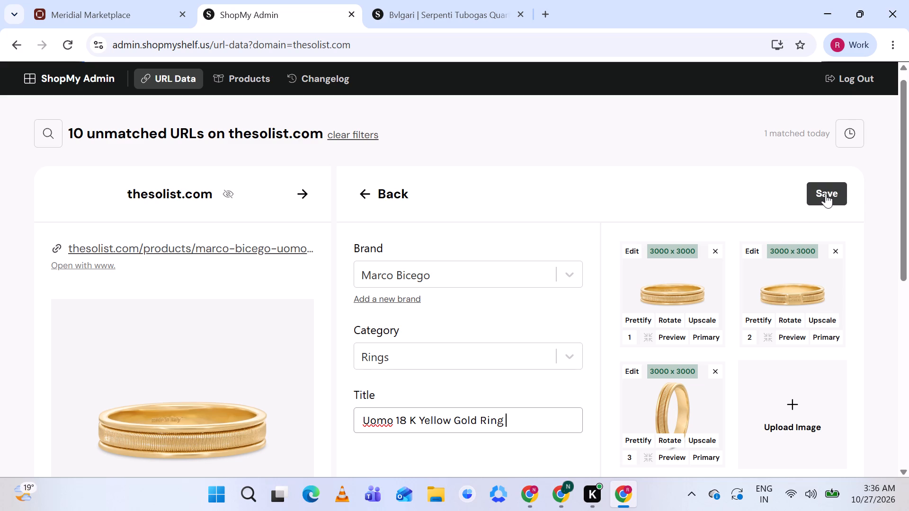
{"action": "left_click", "coordinate": [826, 194]}
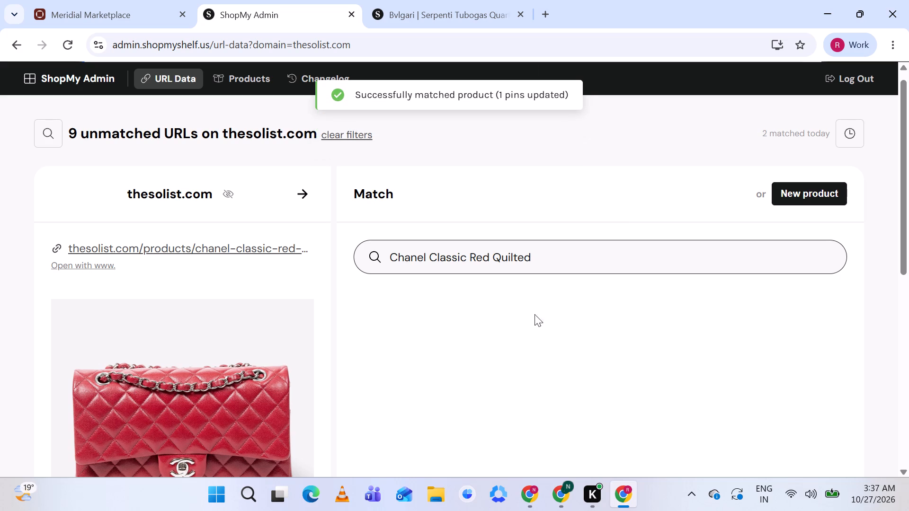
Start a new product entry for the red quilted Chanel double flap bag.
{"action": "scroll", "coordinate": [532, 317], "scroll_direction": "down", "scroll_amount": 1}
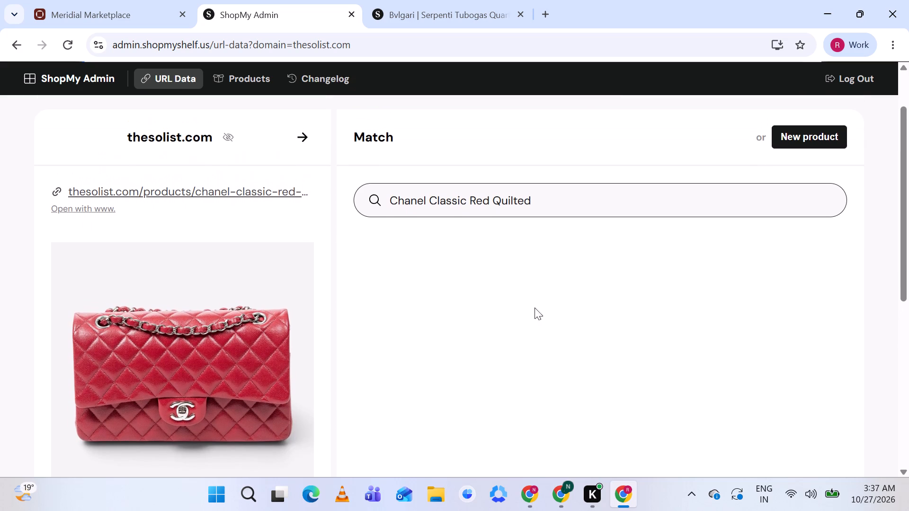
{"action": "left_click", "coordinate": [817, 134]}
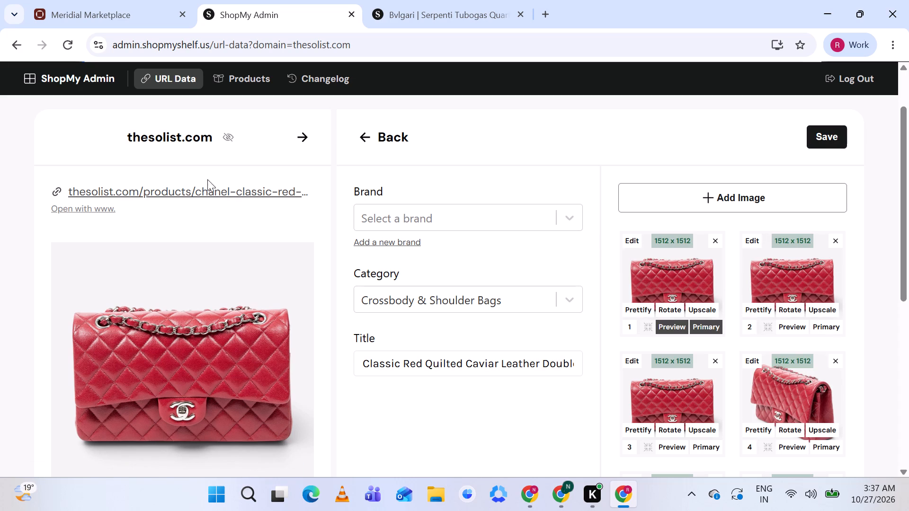
Open the Chanel bag's thesolist.com link and examine the loaded page for the product listing.
{"action": "left_click", "coordinate": [213, 191]}
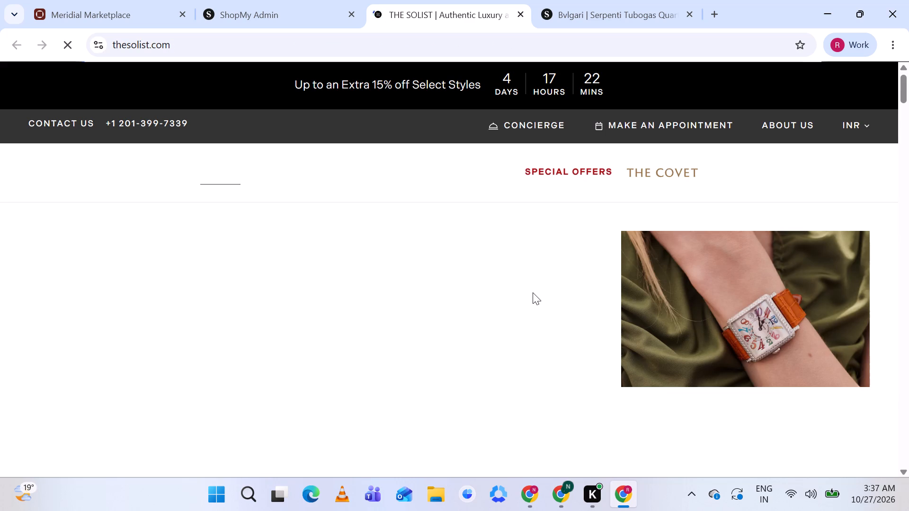
{"action": "scroll", "coordinate": [533, 292], "scroll_direction": "down", "scroll_amount": 2}
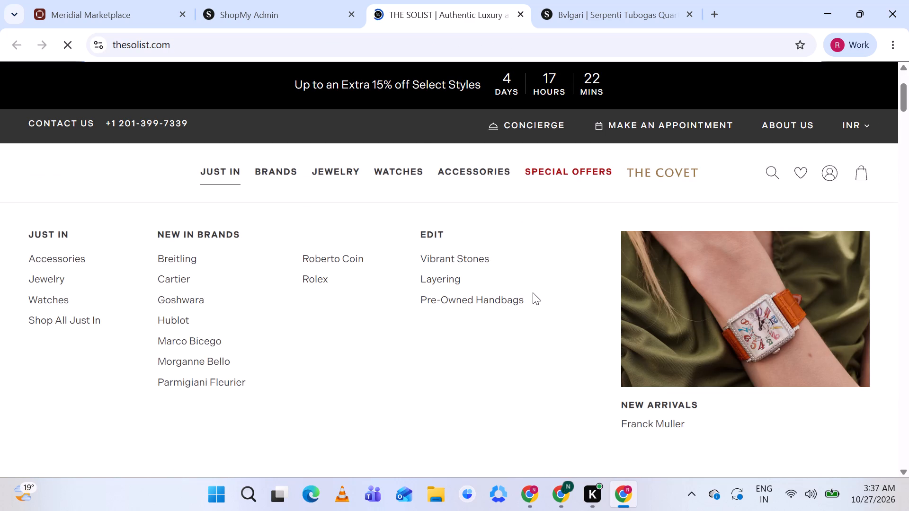
{"action": "scroll", "coordinate": [533, 292], "scroll_direction": "up", "scroll_amount": 3}
{"action": "scroll", "coordinate": [737, 327], "scroll_direction": "down", "scroll_amount": 2}
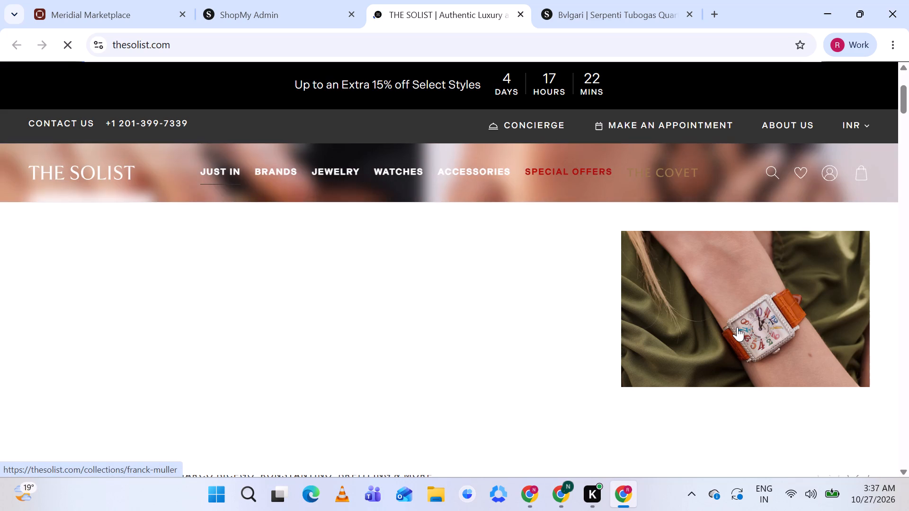
{"action": "scroll", "coordinate": [737, 327], "scroll_direction": "down", "scroll_amount": 1}
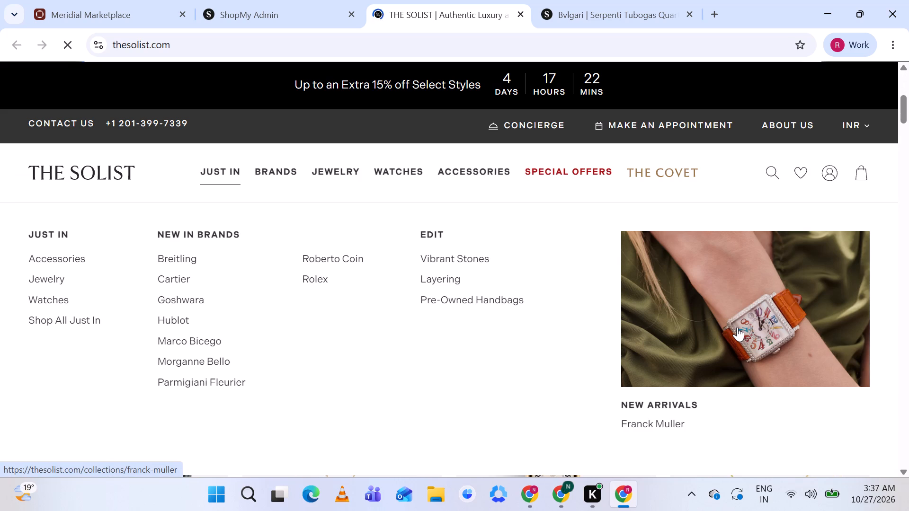
{"action": "scroll", "coordinate": [737, 327], "scroll_direction": "down", "scroll_amount": 1}
{"action": "scroll", "coordinate": [708, 328], "scroll_direction": "up", "scroll_amount": 4}
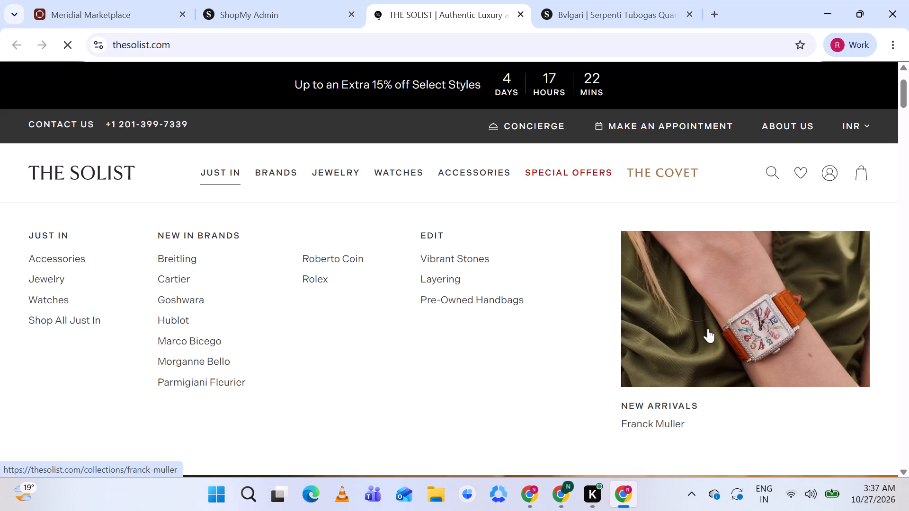
{"action": "scroll", "coordinate": [708, 328], "scroll_direction": "up", "scroll_amount": 2}
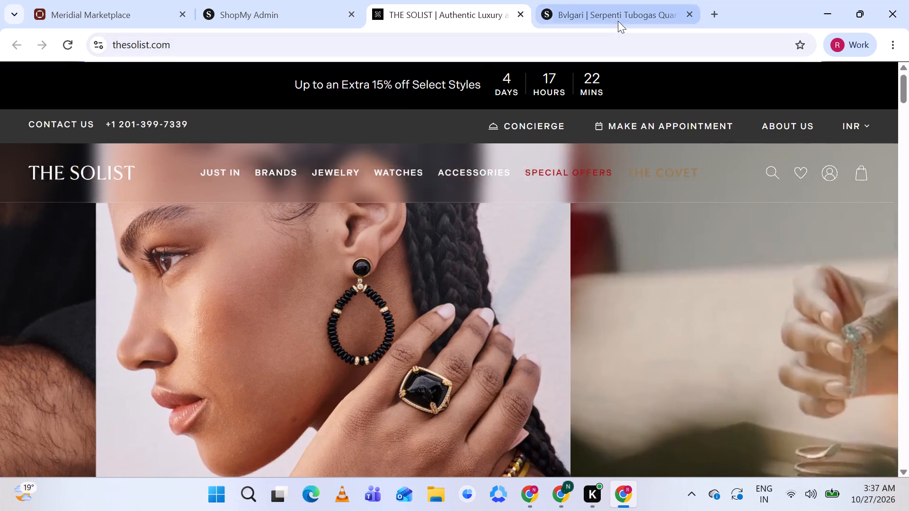
Return to ShopMy Admin and skip the Chanel bag without saving, moving on to the next unmatched URL.
{"action": "left_click", "coordinate": [250, 1]}
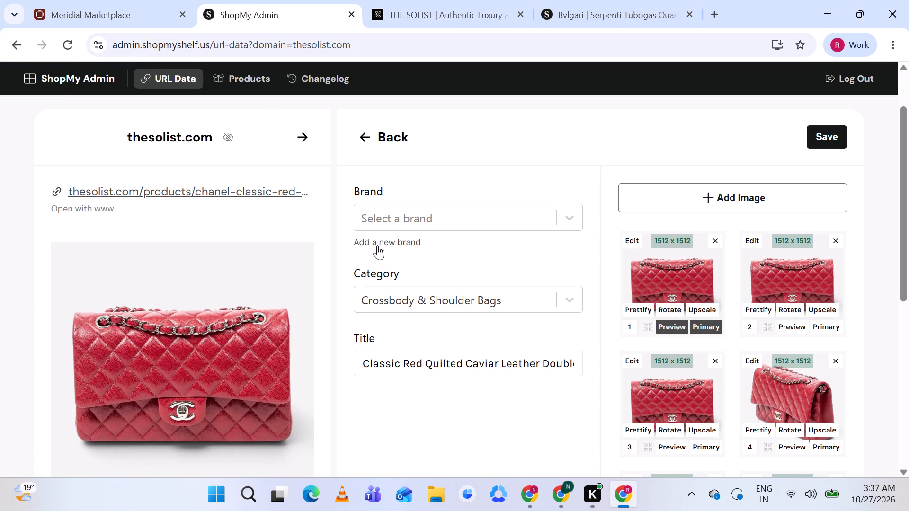
{"action": "left_click", "coordinate": [473, 216]}
{"action": "left_click", "coordinate": [509, 296]}
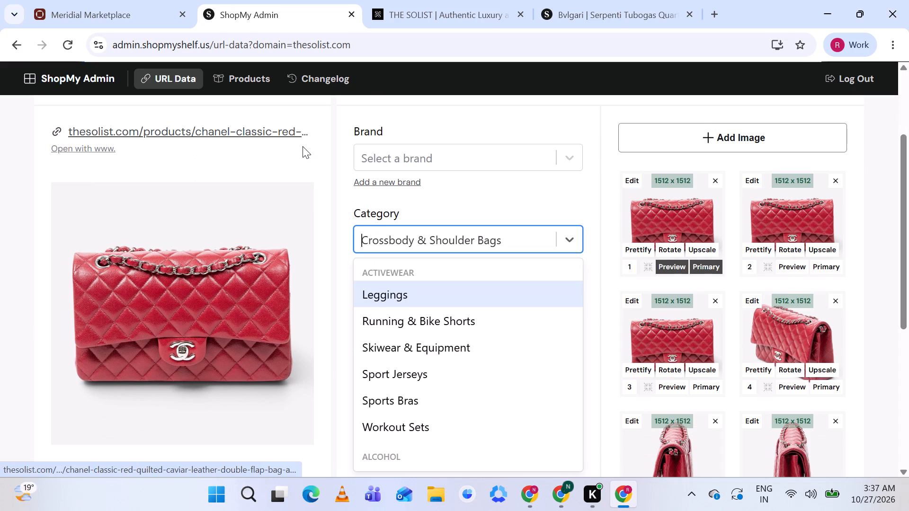
{"action": "scroll", "coordinate": [303, 146], "scroll_direction": "up", "scroll_amount": 2}
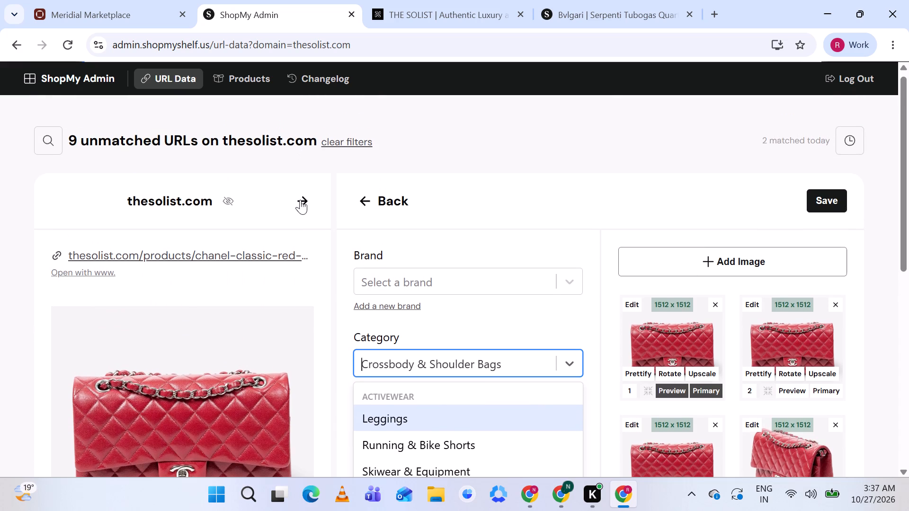
{"action": "left_click", "coordinate": [300, 200]}
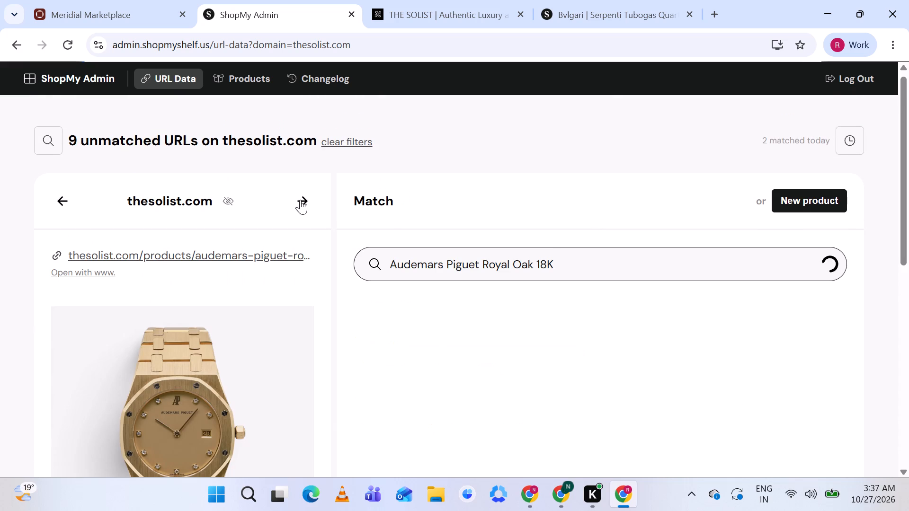
Compare the unmatched Audemars Piguet Royal Oak yellow gold watch with the suggested catalogue matches, checking the product images closely.
{"action": "scroll", "coordinate": [521, 264], "scroll_direction": "down", "scroll_amount": 1}
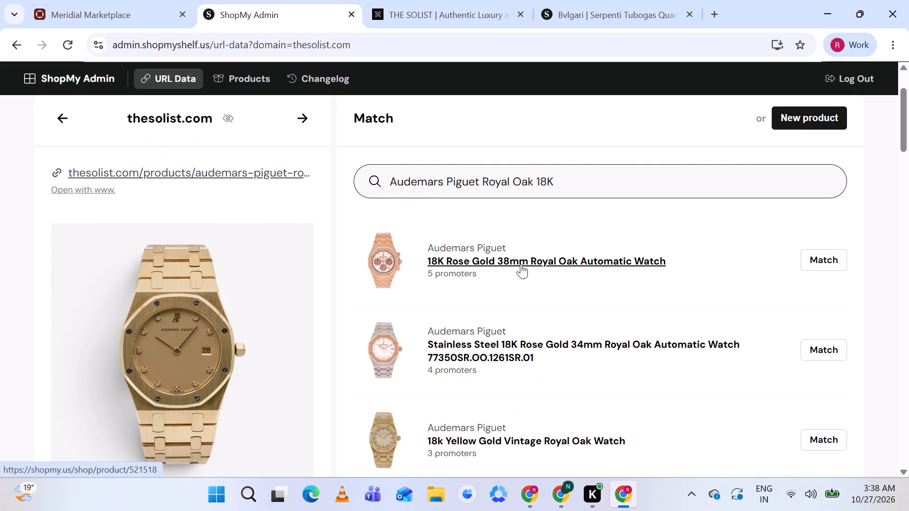
{"action": "scroll", "coordinate": [521, 264], "scroll_direction": "up", "scroll_amount": 2}
{"action": "key", "text": "Return"}
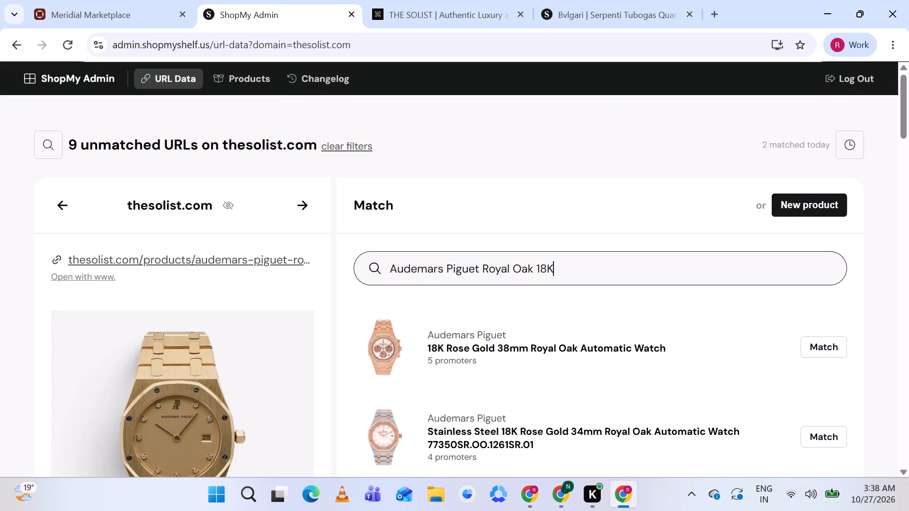
{"action": "scroll", "coordinate": [608, 319], "scroll_direction": "down", "scroll_amount": 4}
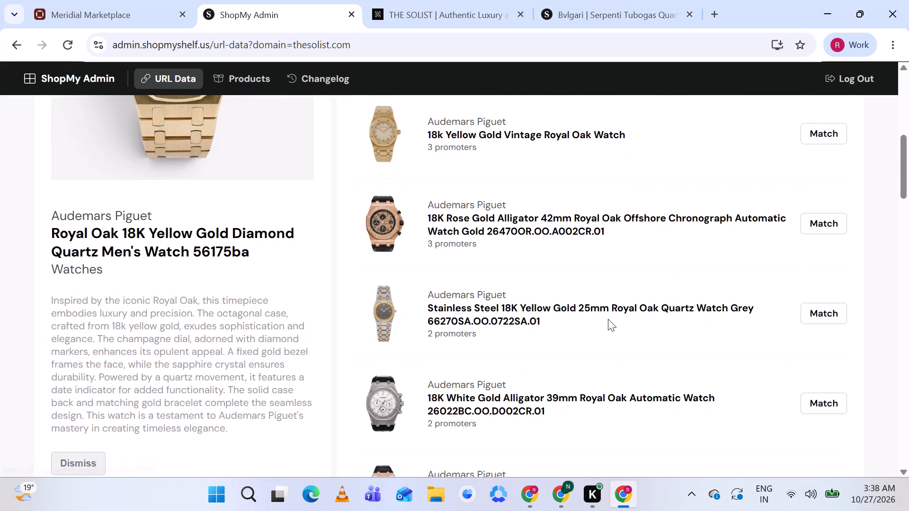
{"action": "scroll", "coordinate": [608, 321], "scroll_direction": "up", "scroll_amount": 1}
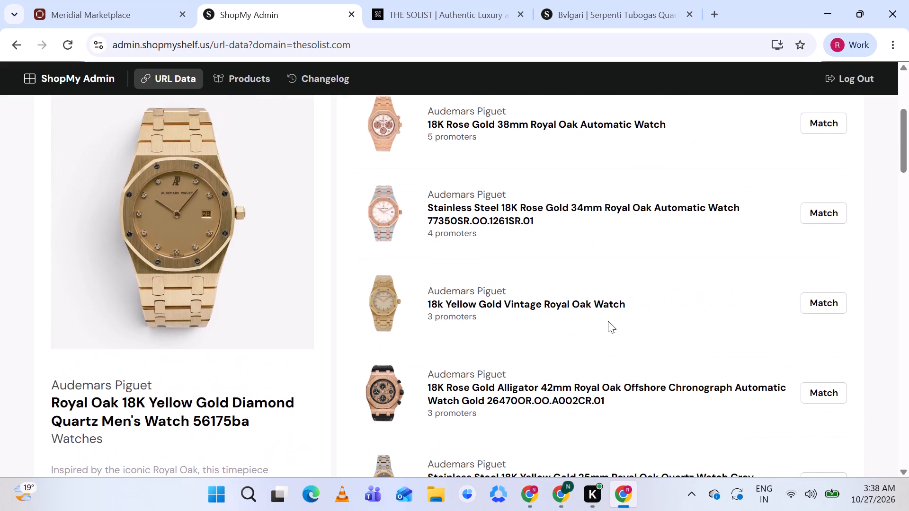
{"action": "scroll", "coordinate": [608, 321], "scroll_direction": "up", "scroll_amount": 1}
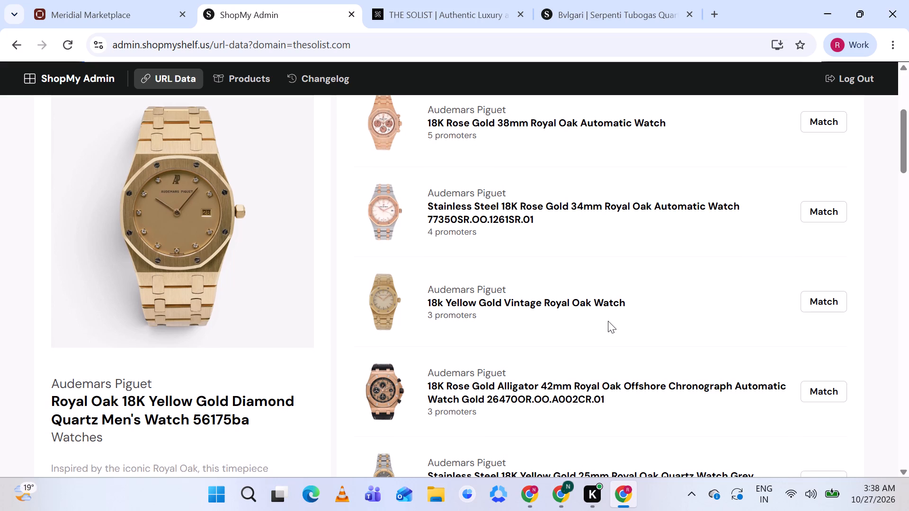
{"action": "scroll", "coordinate": [608, 321], "scroll_direction": "up", "scroll_amount": 1}
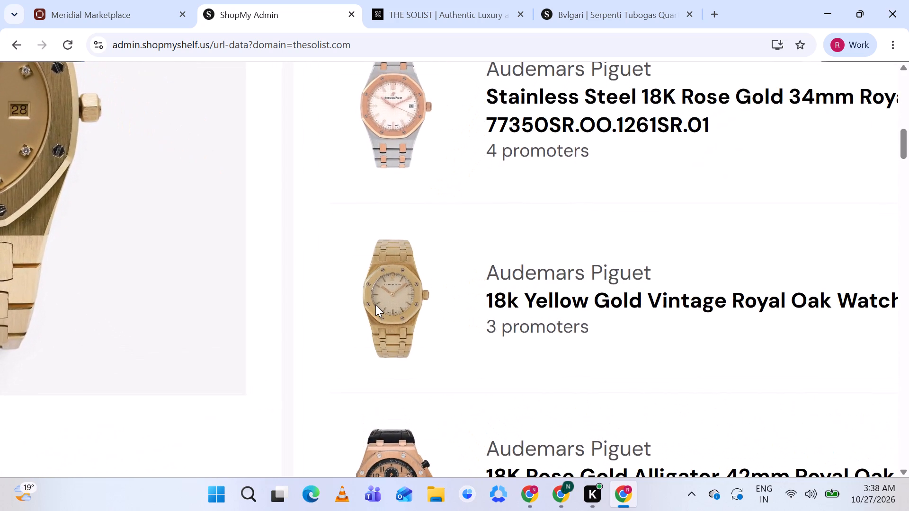
{"action": "scroll", "coordinate": [375, 305], "scroll_direction": "right", "scroll_amount": 1}
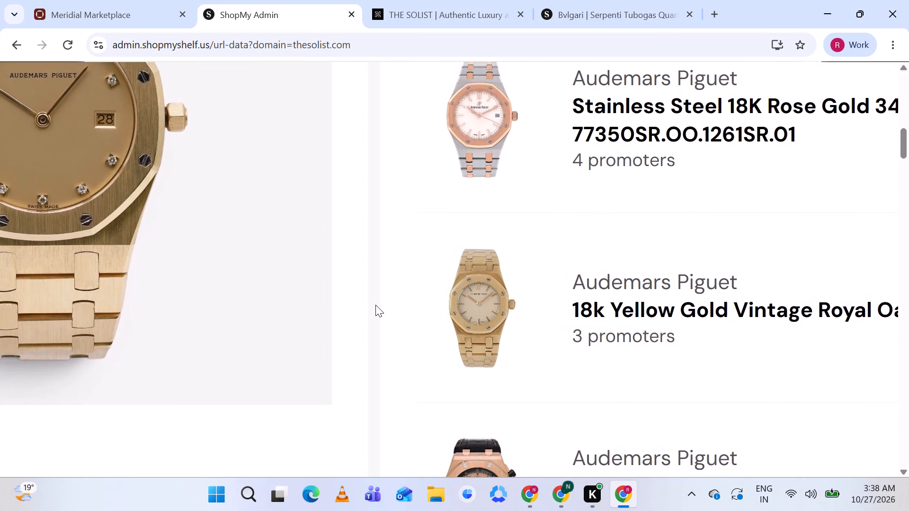
{"action": "scroll", "coordinate": [375, 305], "scroll_direction": "right", "scroll_amount": 1}
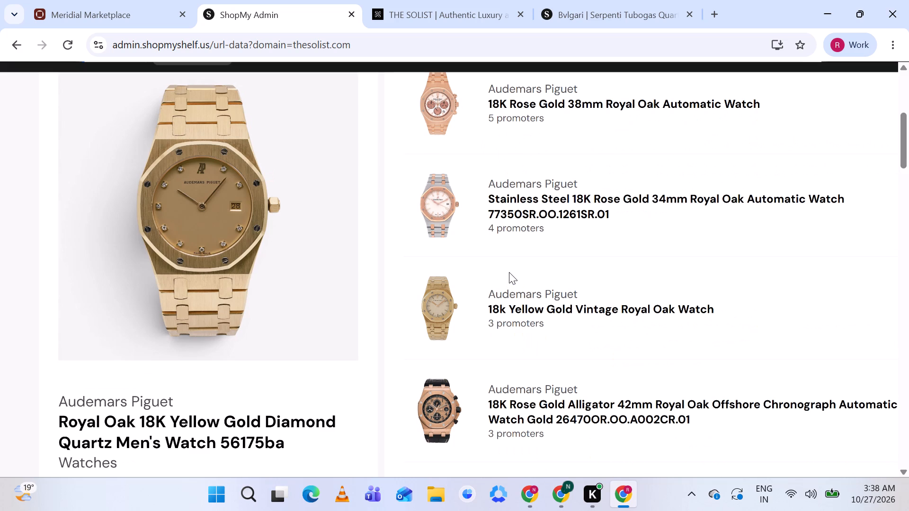
{"action": "scroll", "coordinate": [509, 272], "scroll_direction": "up", "scroll_amount": 3}
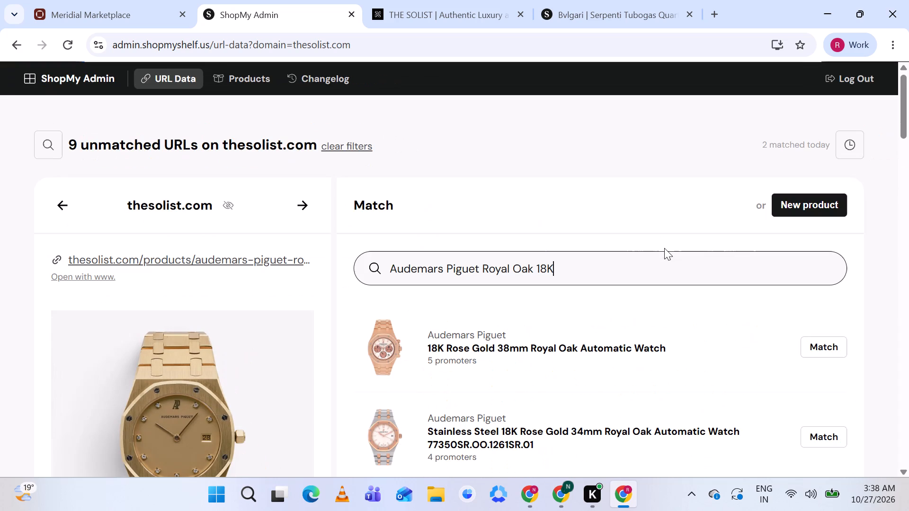
Start a new product entry for the Audemars Piguet watch and remove its duplicate second image.
{"action": "left_click", "coordinate": [817, 205]}
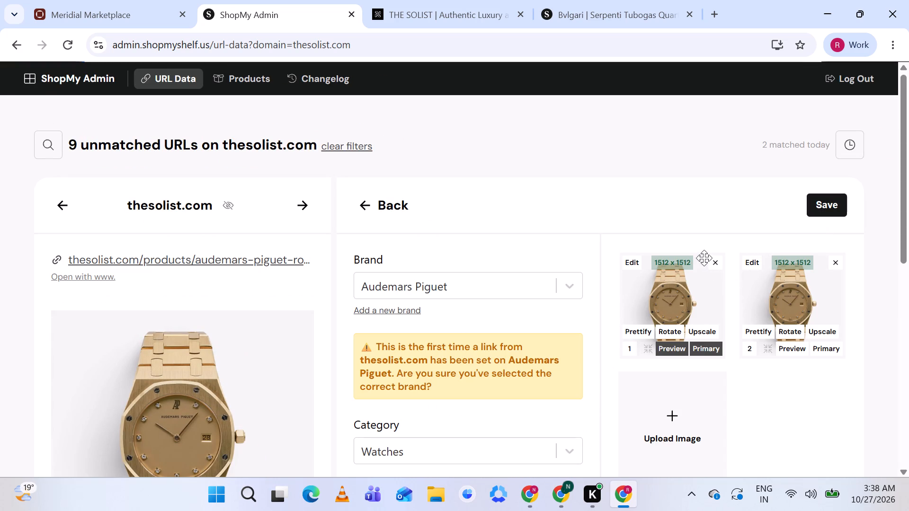
{"action": "left_click", "coordinate": [835, 263]}
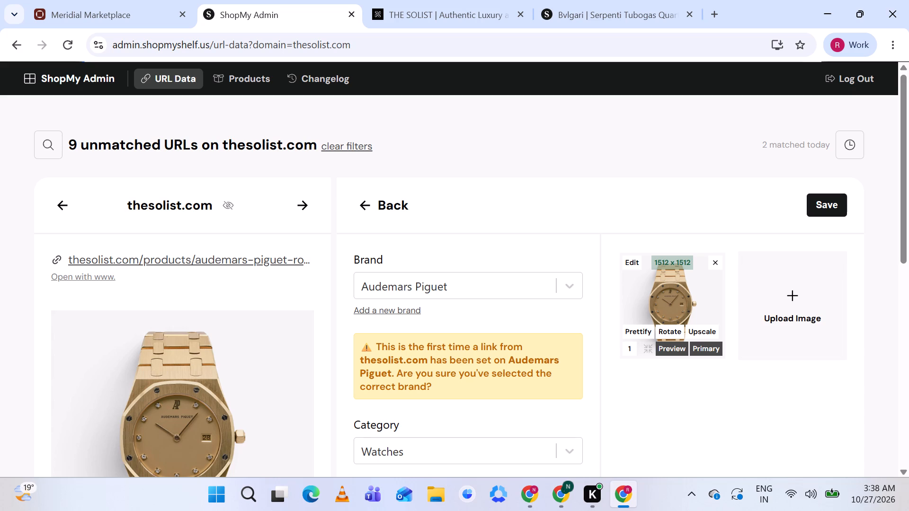
Open the Audemars Piguet watch's thesolist.com link and examine the loaded page for the product listing.
{"action": "scroll", "coordinate": [502, 356], "scroll_direction": "down", "scroll_amount": 2}
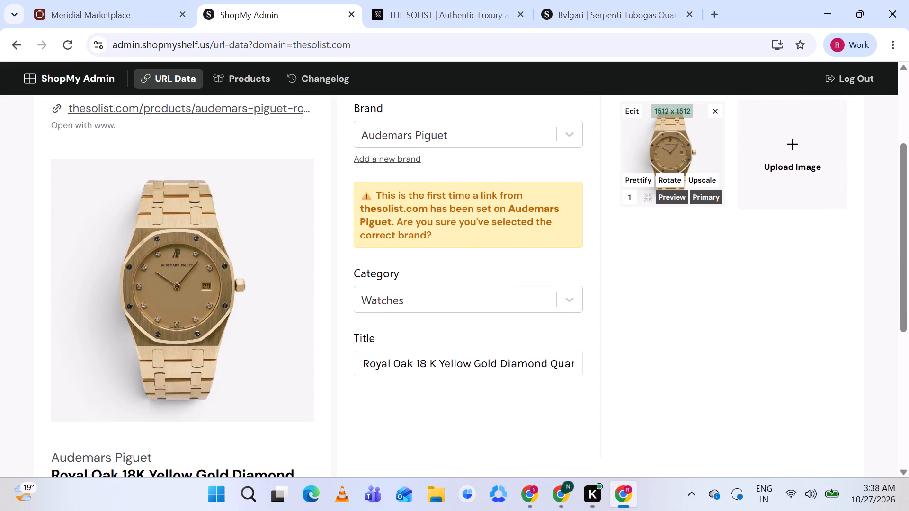
{"action": "scroll", "coordinate": [211, 288], "scroll_direction": "up", "scroll_amount": 1}
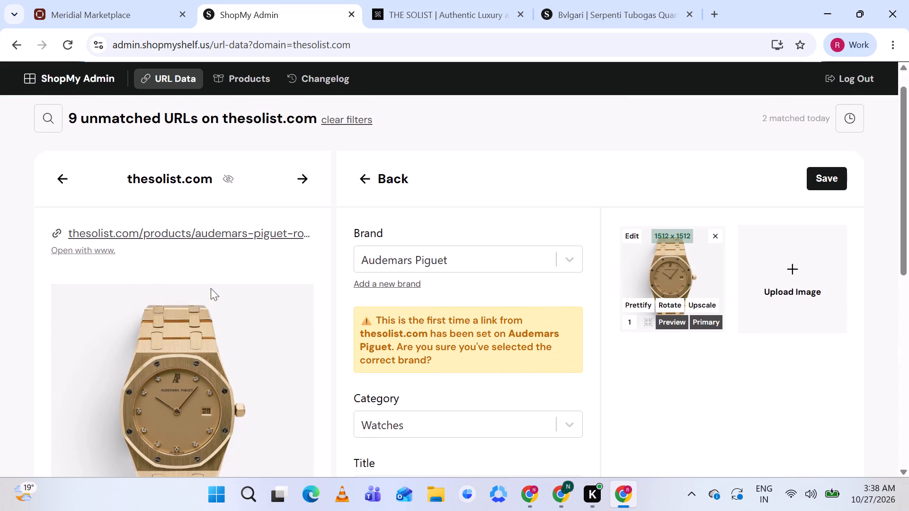
{"action": "left_click", "coordinate": [195, 231]}
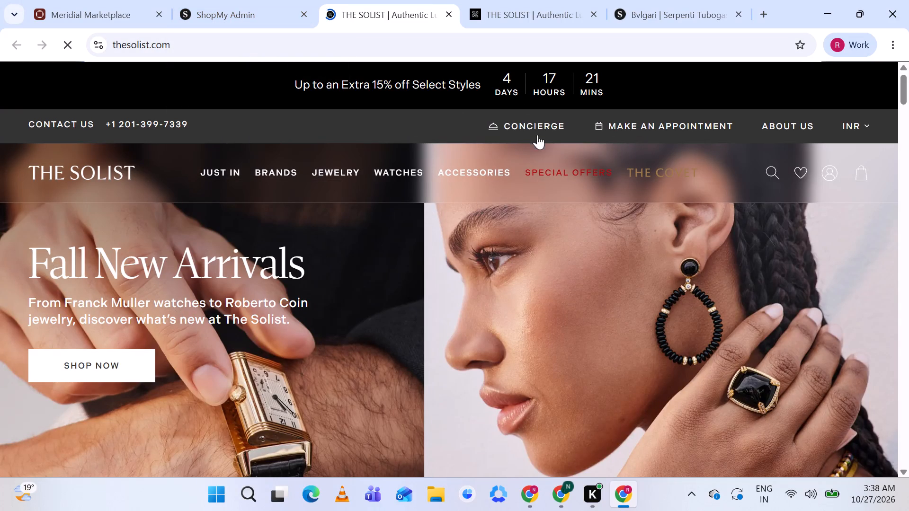
{"action": "scroll", "coordinate": [537, 135], "scroll_direction": "down", "scroll_amount": 3}
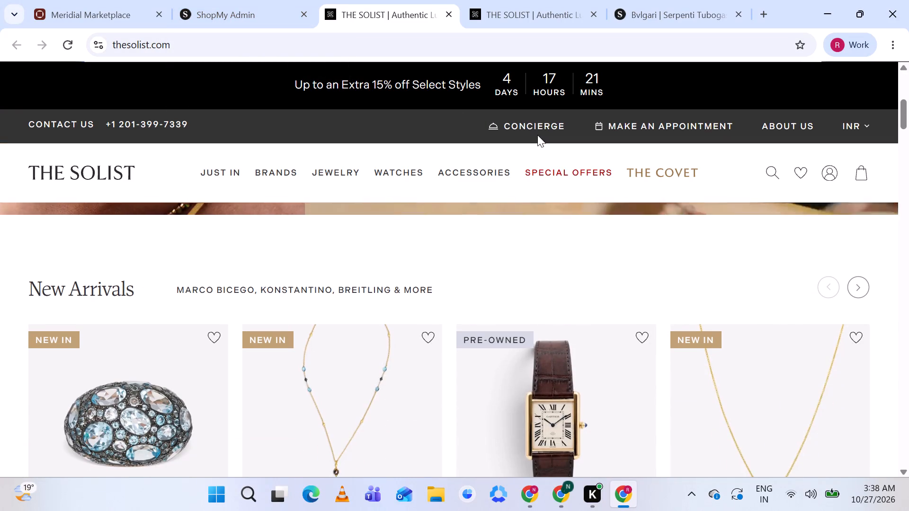
{"action": "scroll", "coordinate": [537, 135], "scroll_direction": "up", "scroll_amount": 4}
{"action": "scroll", "coordinate": [537, 135], "scroll_direction": "down", "scroll_amount": 3}
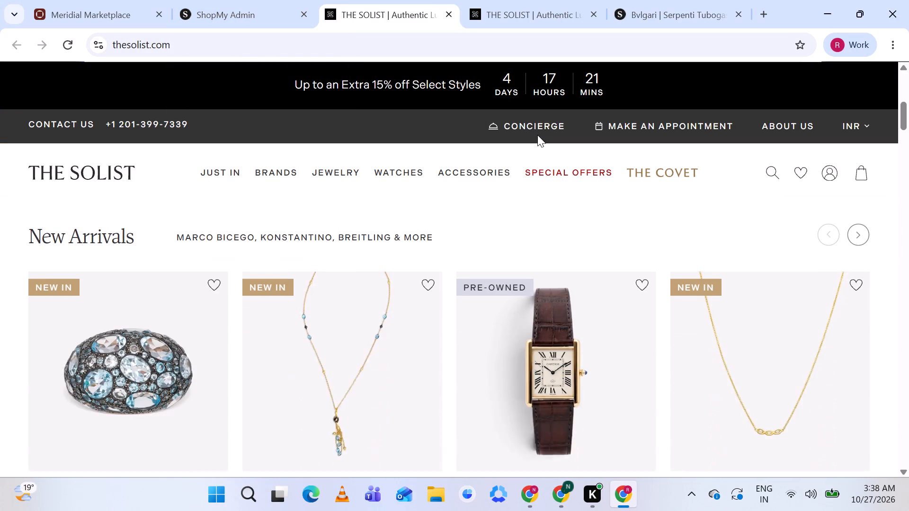
{"action": "scroll", "coordinate": [537, 135], "scroll_direction": "down", "scroll_amount": 7}
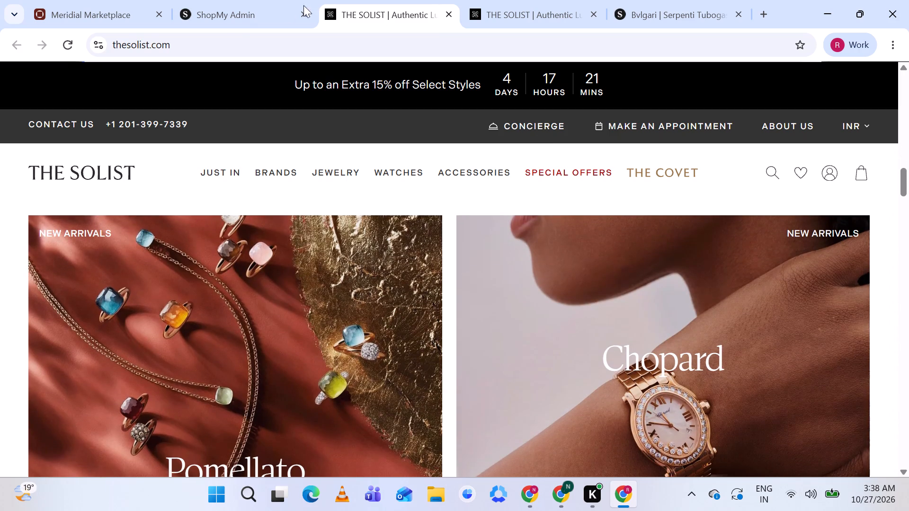
Return to ShopMy Admin and shorten the watch's title to "Royal Oak 18 K Yellow Gold Diamond Quartz Mens Watch".
{"action": "left_click", "coordinate": [225, 19]}
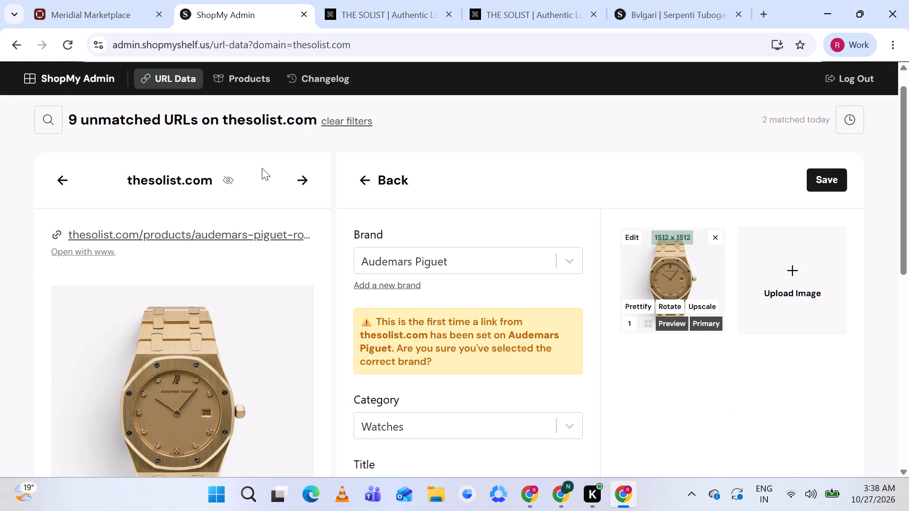
{"action": "scroll", "coordinate": [301, 292], "scroll_direction": "down", "scroll_amount": 1}
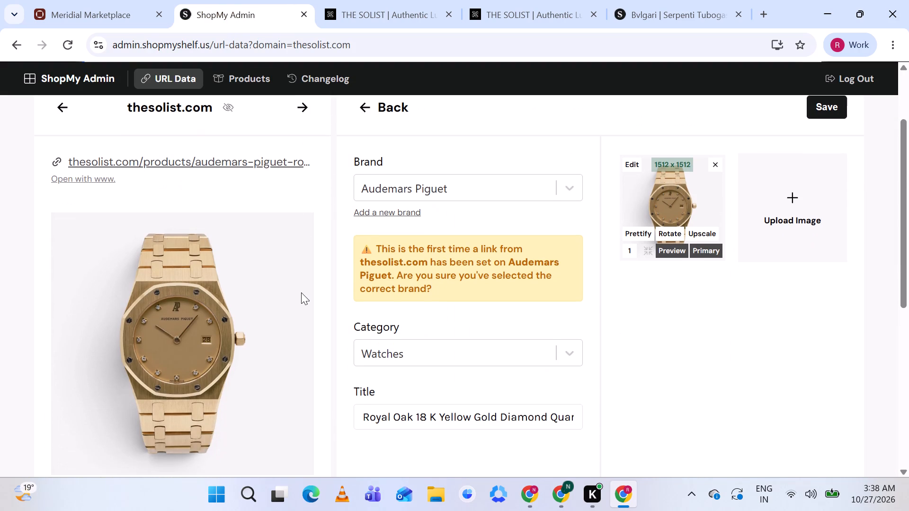
{"action": "scroll", "coordinate": [433, 361], "scroll_direction": "down", "scroll_amount": 1}
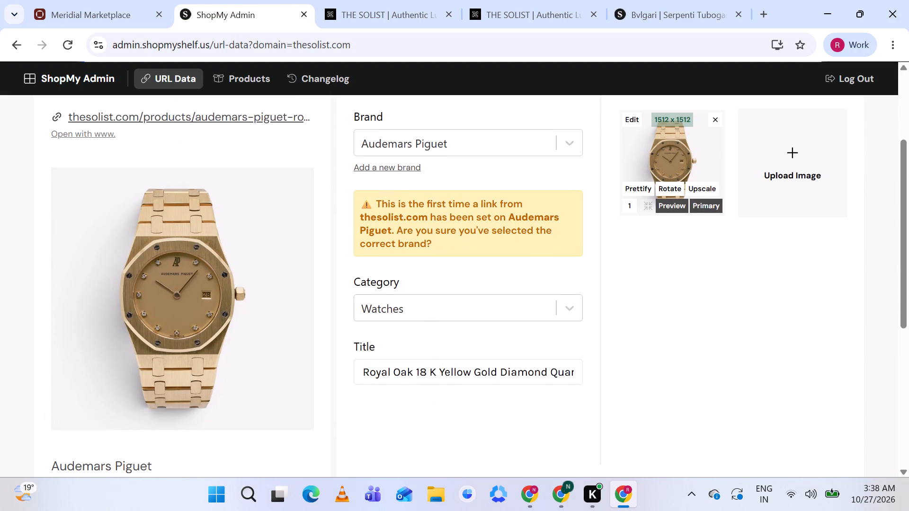
{"action": "scroll", "coordinate": [481, 373], "scroll_direction": "left", "scroll_amount": 1}
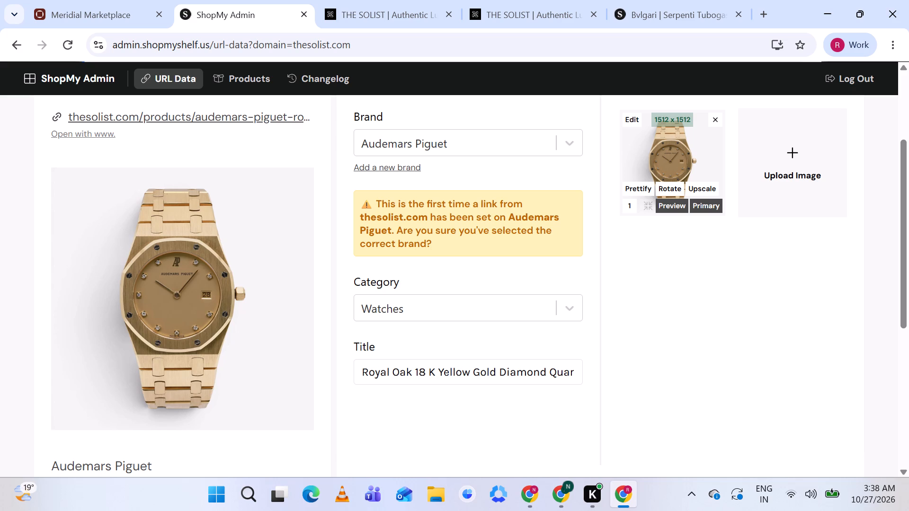
{"action": "scroll", "coordinate": [481, 373], "scroll_direction": "left", "scroll_amount": 5}
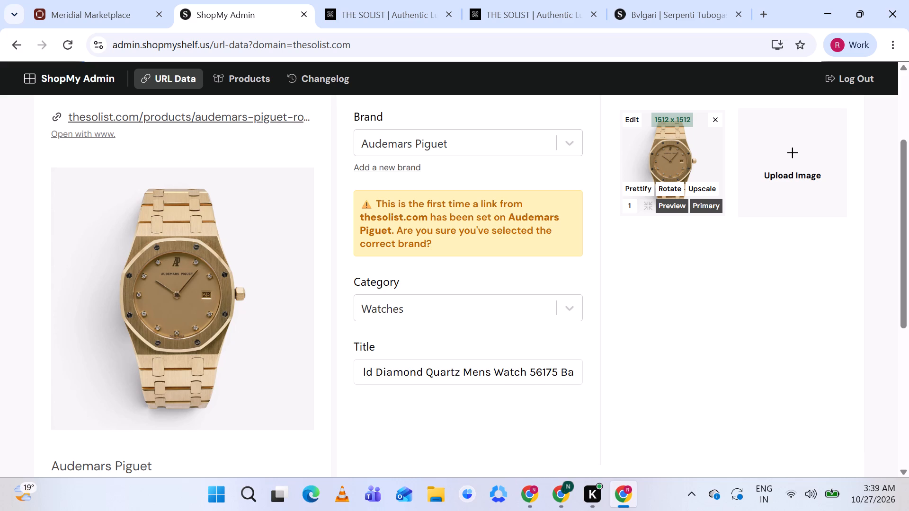
{"action": "left_click", "coordinate": [573, 371]}
{"action": "key", "text": "BackSpace"}
{"action": "key", "text": "BackSpace"}
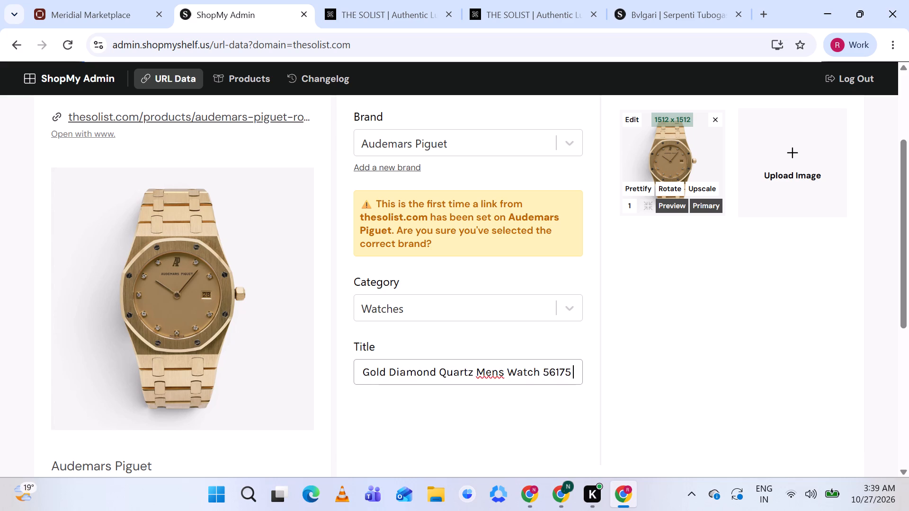
{"action": "key", "text": "BackSpace"}
{"action": "key", "text": "BackSpace"}
{"action": "key", "text": "BackSpace"}
{"action": "key", "text": "BackSpace"}
{"action": "key", "text": "BackSpace"}
{"action": "key", "text": "BackSpace"}
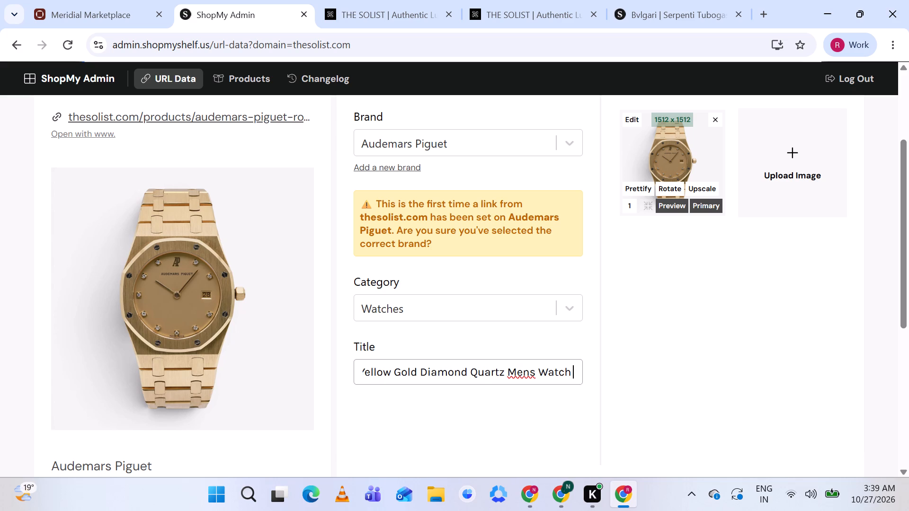
{"action": "key", "text": "BackSpace"}
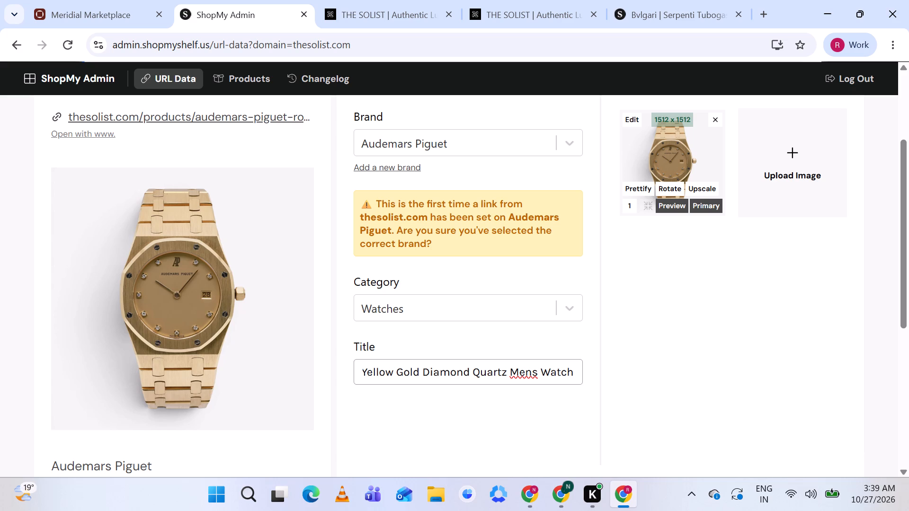
{"action": "scroll", "coordinate": [484, 367], "scroll_direction": "right", "scroll_amount": 3}
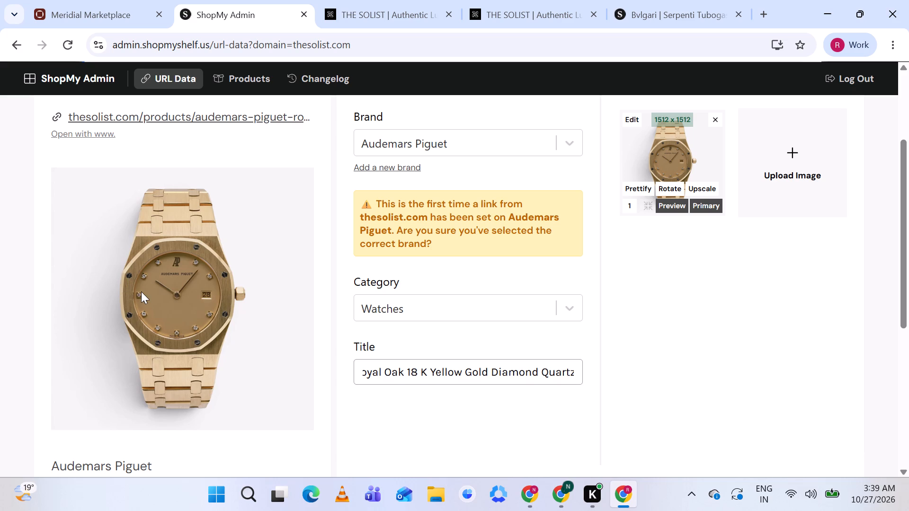
{"action": "scroll", "coordinate": [214, 283], "scroll_direction": "up", "scroll_amount": 1}
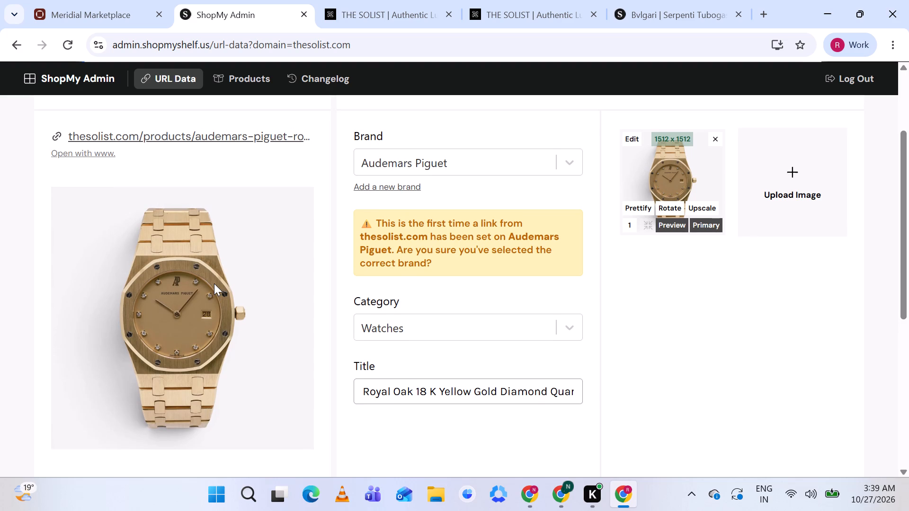
{"action": "scroll", "coordinate": [214, 283], "scroll_direction": "up", "scroll_amount": 1}
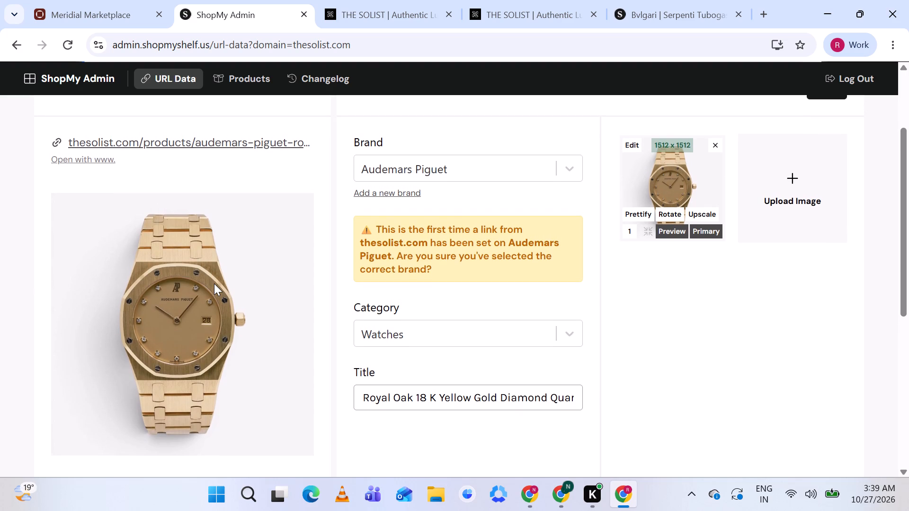
{"action": "scroll", "coordinate": [214, 283], "scroll_direction": "up", "scroll_amount": 2}
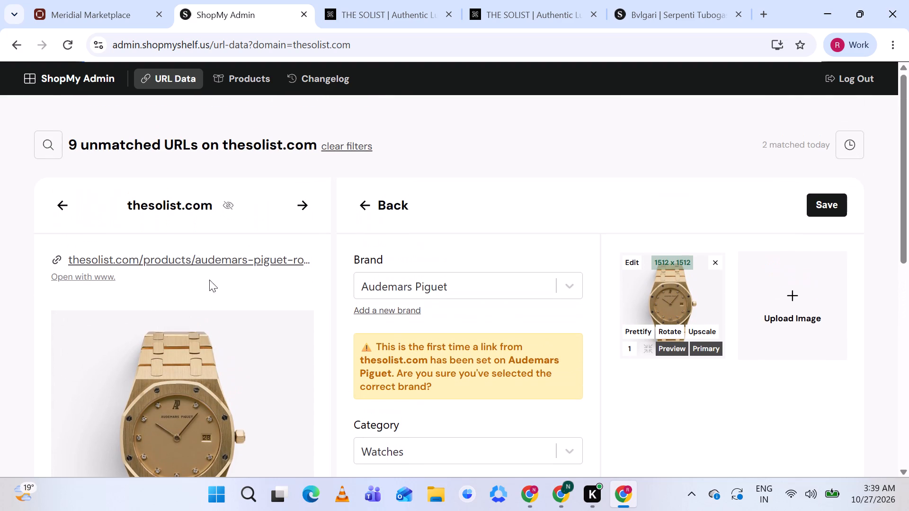
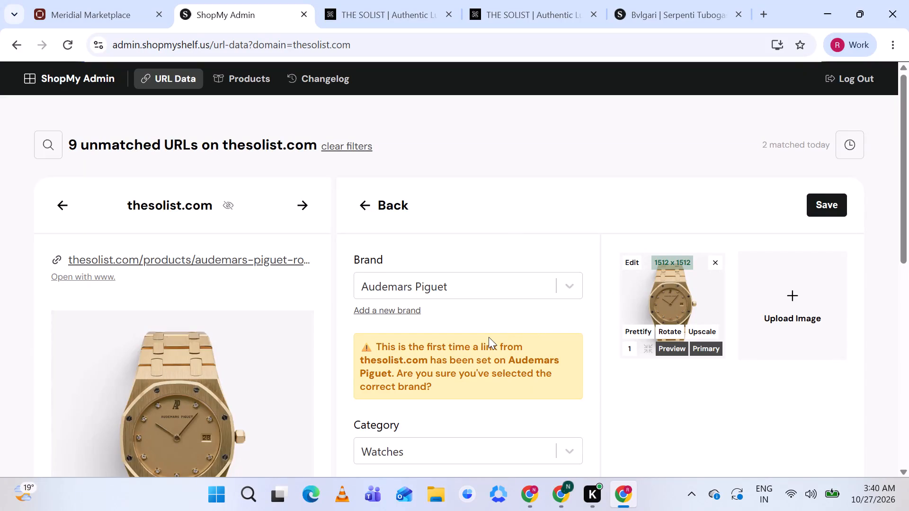
Remove "Royal Oak" from the start of the Audemars Piguet watch's title.
{"action": "scroll", "coordinate": [489, 337], "scroll_direction": "down", "scroll_amount": 1}
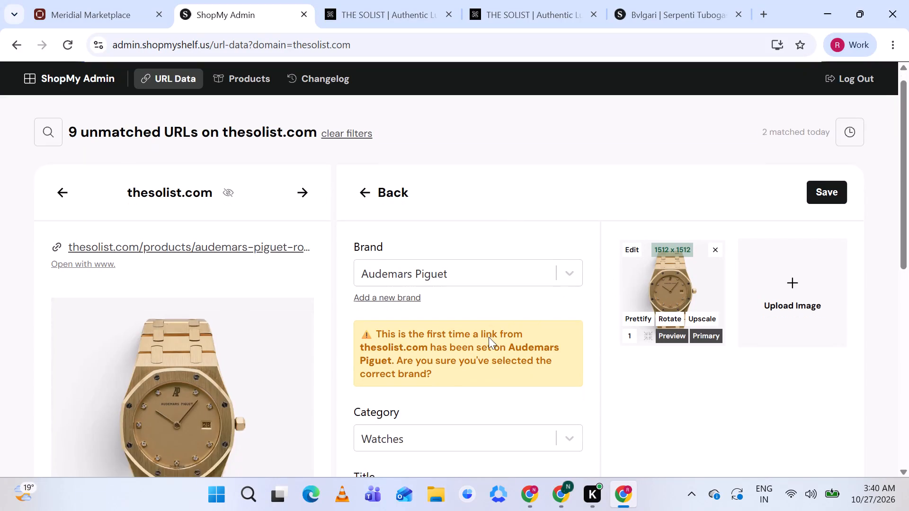
{"action": "scroll", "coordinate": [489, 337], "scroll_direction": "down", "scroll_amount": 2}
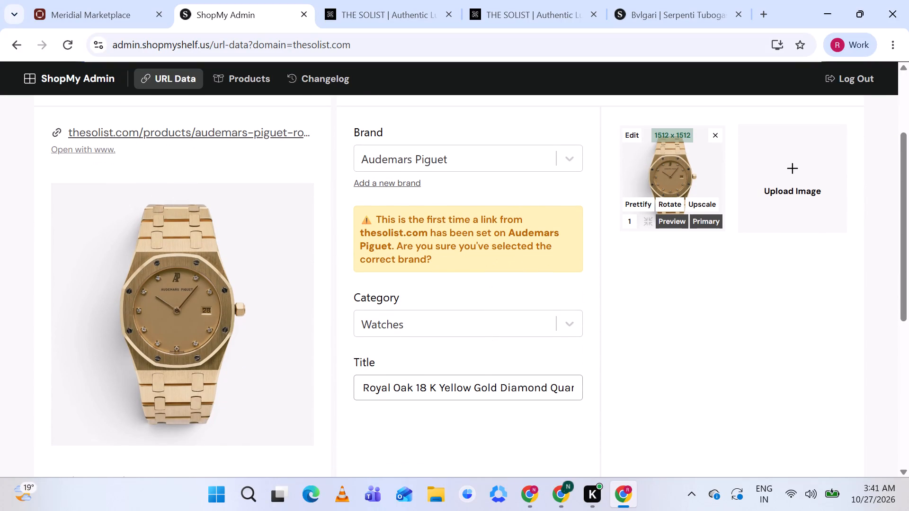
{"action": "left_click", "coordinate": [415, 388]}
{"action": "key", "text": "BackSpace"}
{"action": "key", "text": "BackSpace"}
{"action": "key", "text": "BackSpace"}
{"action": "key", "text": "BackSpace"}
{"action": "key", "text": "BackSpace"}
{"action": "key", "text": "BackSpace"}
{"action": "key", "text": "BackSpace"}
{"action": "key", "text": "BackSpace"}
{"action": "key", "text": "BackSpace"}
{"action": "key", "text": "BackSpace"}
{"action": "key", "text": "BackSpace"}
{"action": "key", "text": "BackSpace"}
{"action": "key", "text": "BackSpace"}
{"action": "key", "text": "BackSpace"}
{"action": "key", "text": "BackSpace"}
{"action": "key", "text": "BackSpace"}
{"action": "key", "text": "BackSpace"}
{"action": "key", "text": "BackSpace"}
{"action": "key", "text": "BackSpace"}
{"action": "key", "text": "BackSpace"}
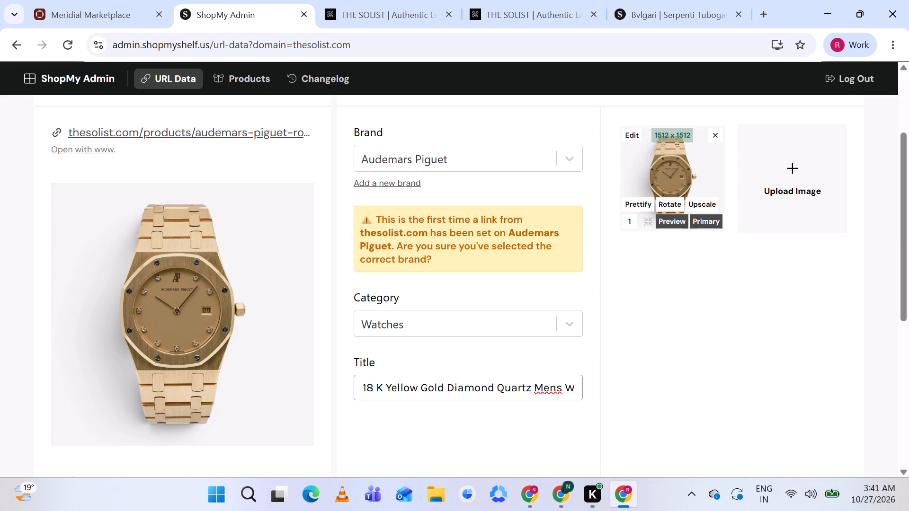
Save the Audemars Piguet watch as a new product.
{"action": "scroll", "coordinate": [556, 356], "scroll_direction": "up", "scroll_amount": 3}
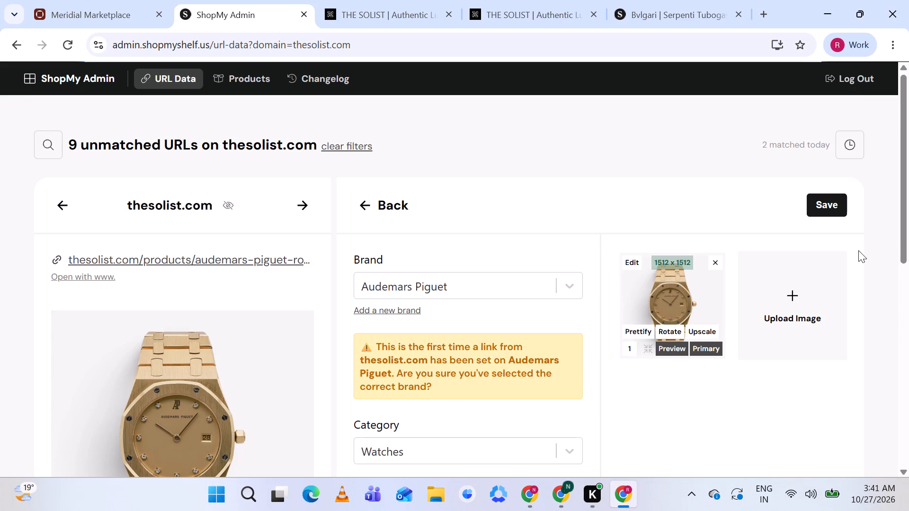
{"action": "left_click", "coordinate": [824, 206]}
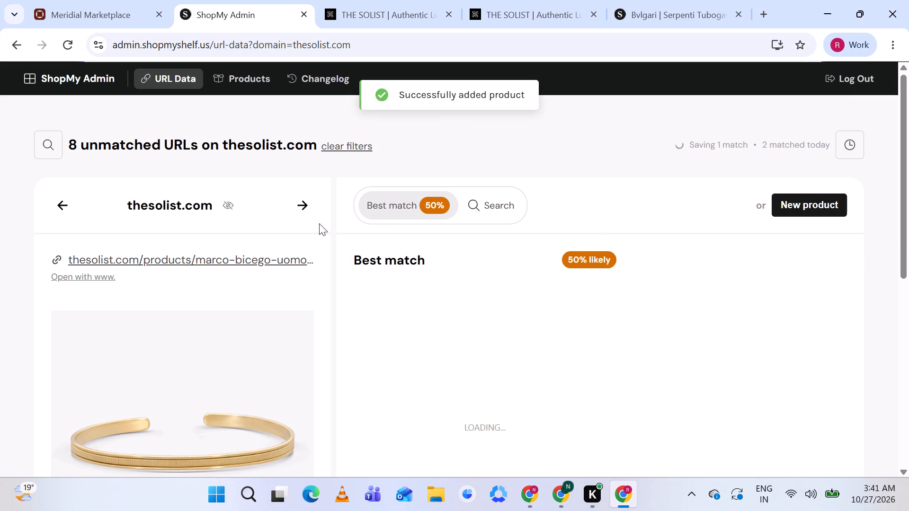
Compare the unmatched Marco Bicego Uomo bangle with the suggested Lunaria bangle, checking its ShopMy product page, and close the extra tabs.
{"action": "scroll", "coordinate": [346, 313], "scroll_direction": "down", "scroll_amount": 1}
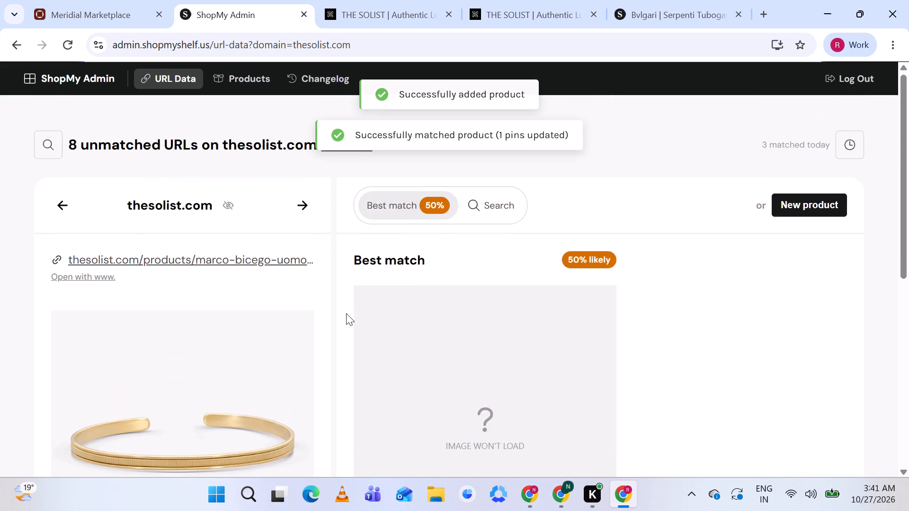
{"action": "scroll", "coordinate": [346, 313], "scroll_direction": "down", "scroll_amount": 2}
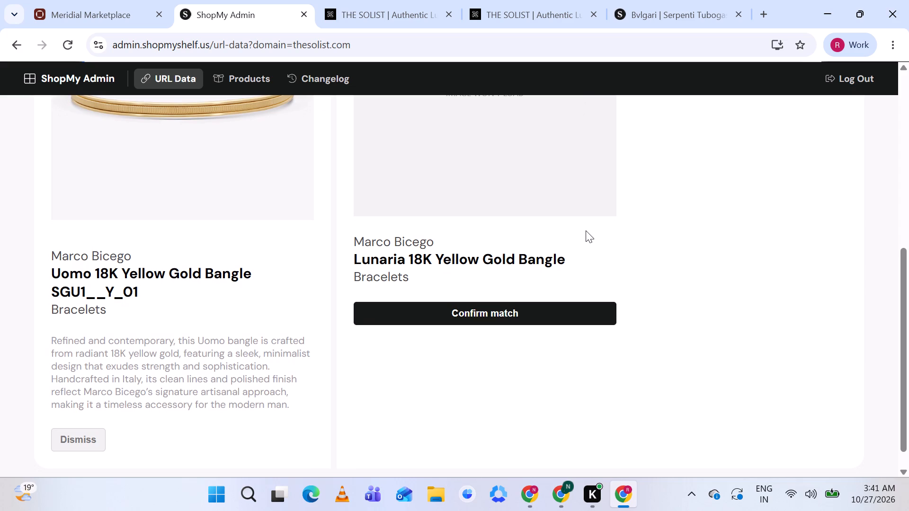
{"action": "scroll", "coordinate": [586, 230], "scroll_direction": "up", "scroll_amount": 1}
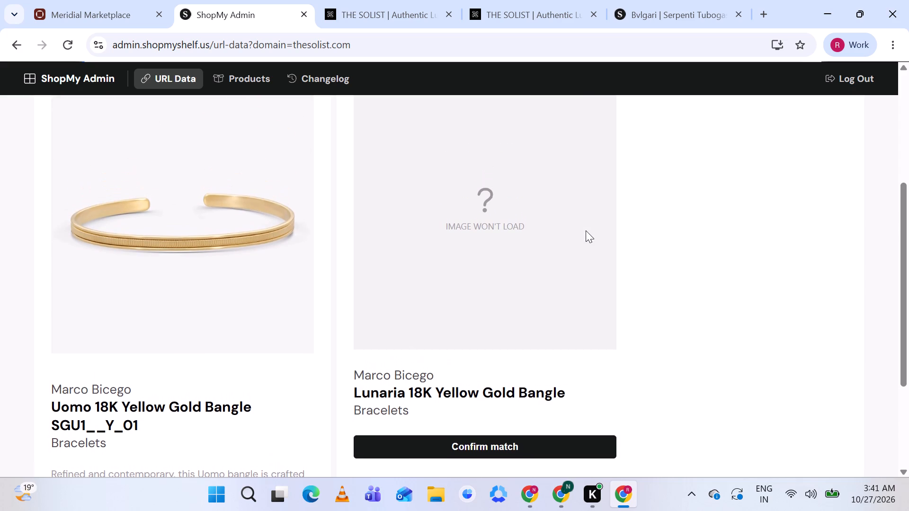
{"action": "left_click", "coordinate": [432, 389]}
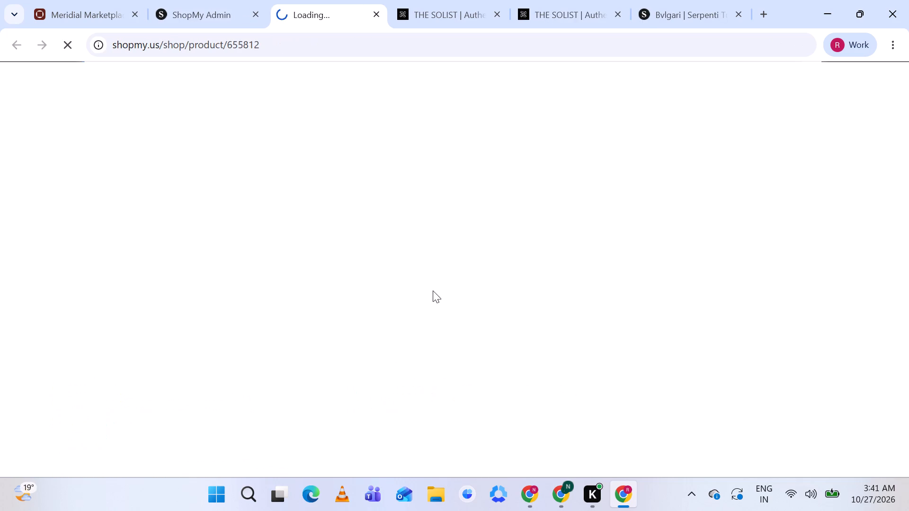
{"action": "left_click", "coordinate": [496, 12]}
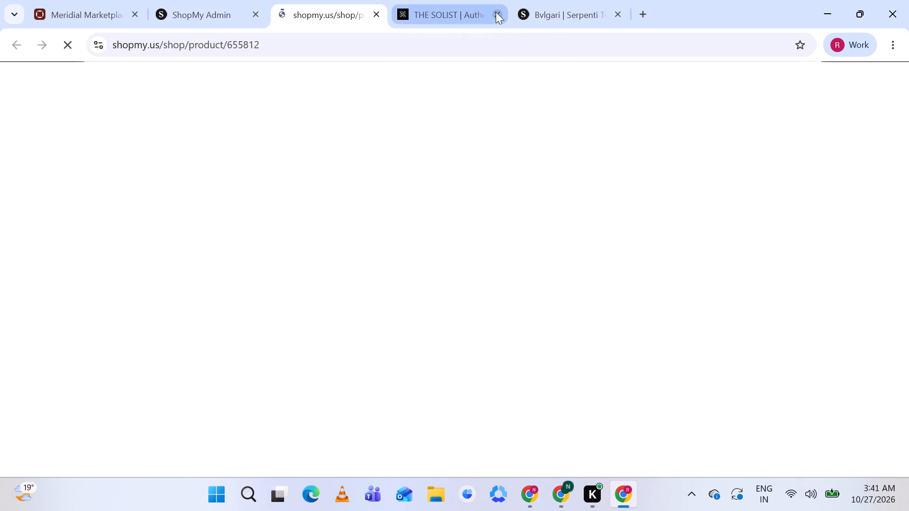
{"action": "left_click", "coordinate": [496, 12]}
{"action": "left_click", "coordinate": [496, 12]}
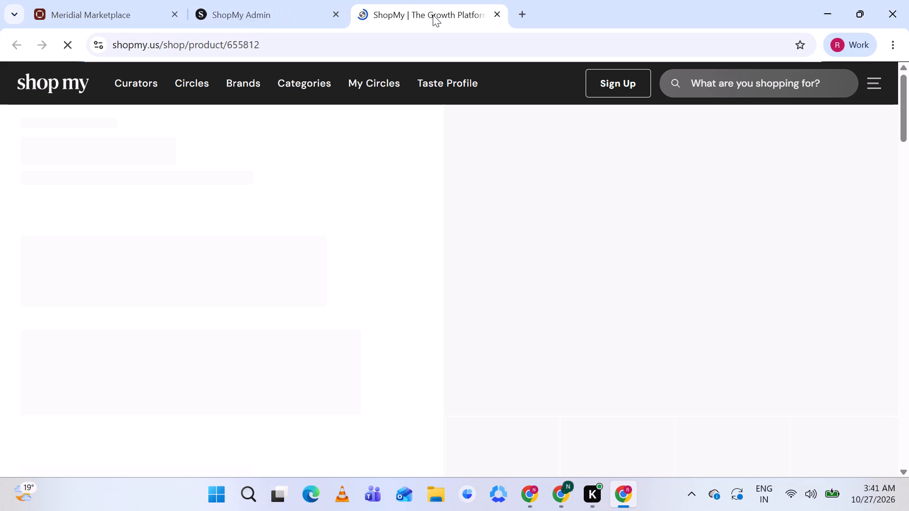
{"action": "left_click", "coordinate": [266, 7]}
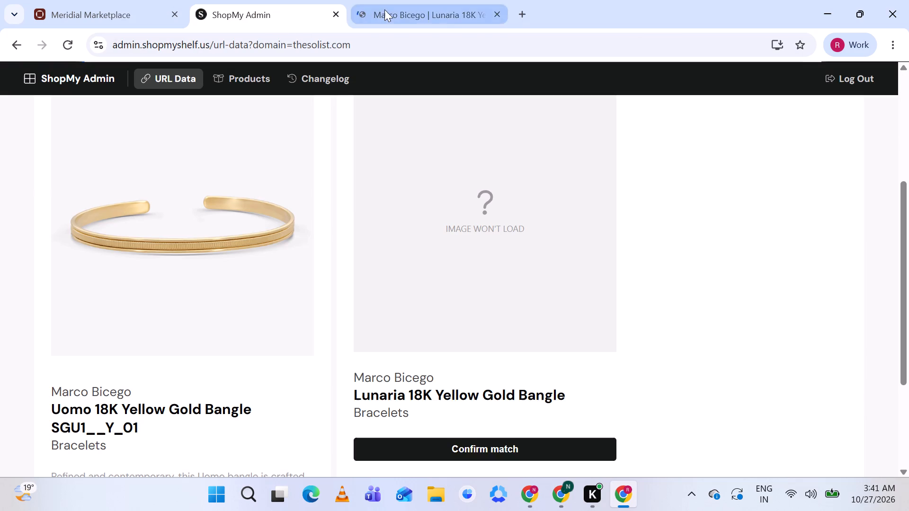
{"action": "left_click", "coordinate": [384, 9]}
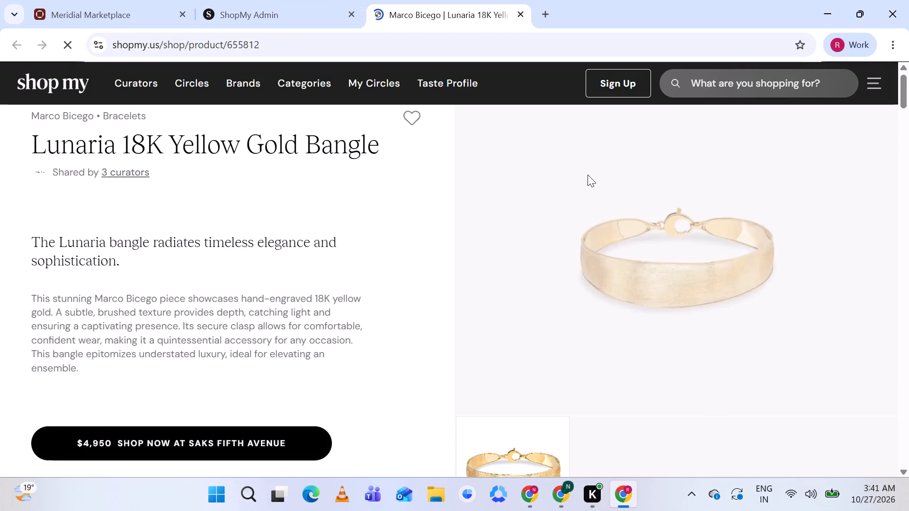
{"action": "left_click", "coordinate": [303, 12]}
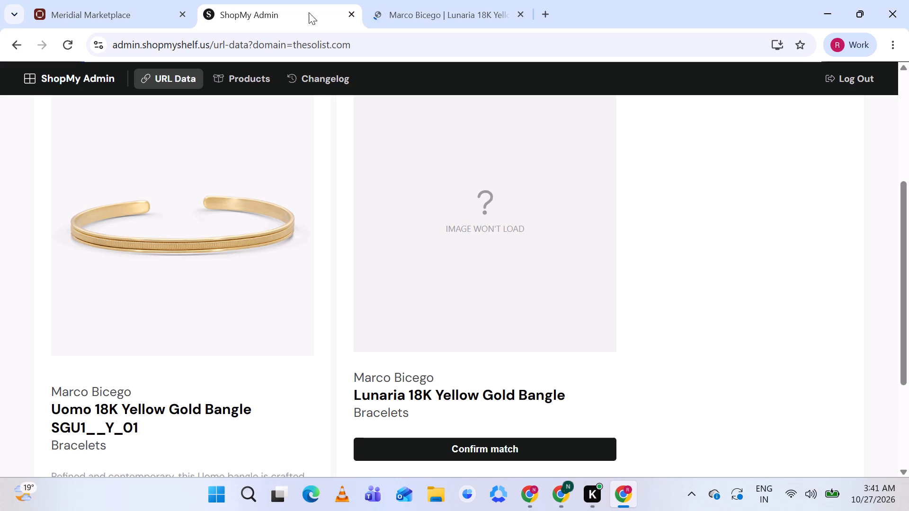
{"action": "left_click", "coordinate": [521, 9]}
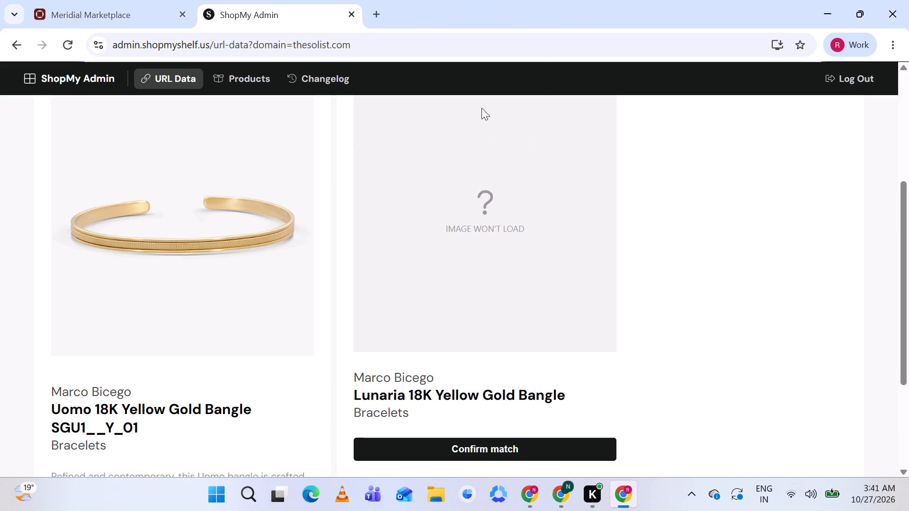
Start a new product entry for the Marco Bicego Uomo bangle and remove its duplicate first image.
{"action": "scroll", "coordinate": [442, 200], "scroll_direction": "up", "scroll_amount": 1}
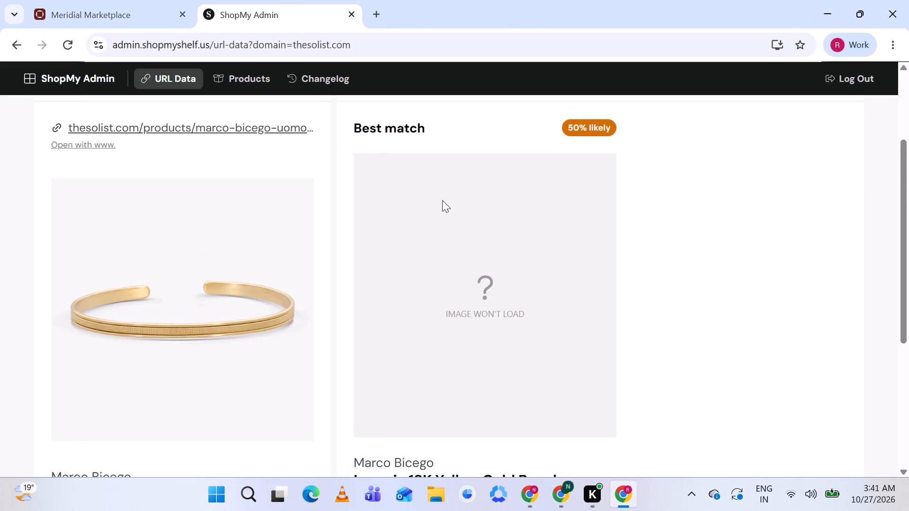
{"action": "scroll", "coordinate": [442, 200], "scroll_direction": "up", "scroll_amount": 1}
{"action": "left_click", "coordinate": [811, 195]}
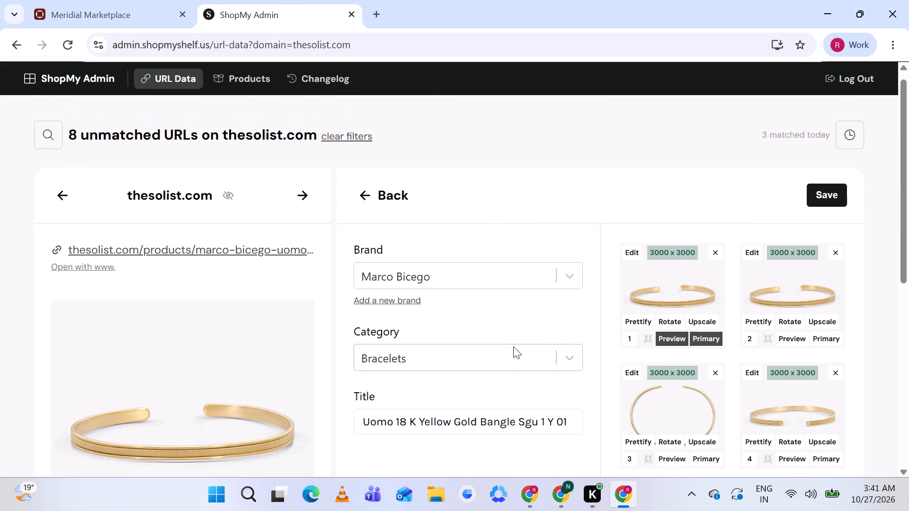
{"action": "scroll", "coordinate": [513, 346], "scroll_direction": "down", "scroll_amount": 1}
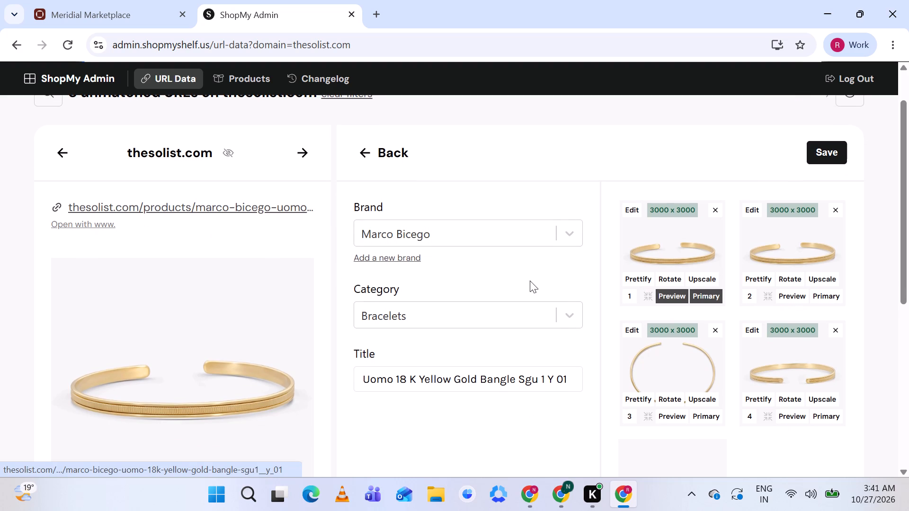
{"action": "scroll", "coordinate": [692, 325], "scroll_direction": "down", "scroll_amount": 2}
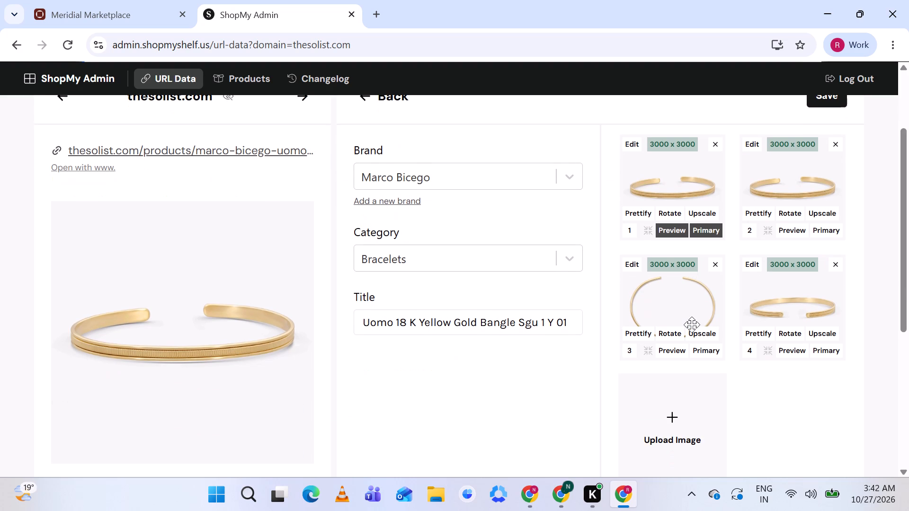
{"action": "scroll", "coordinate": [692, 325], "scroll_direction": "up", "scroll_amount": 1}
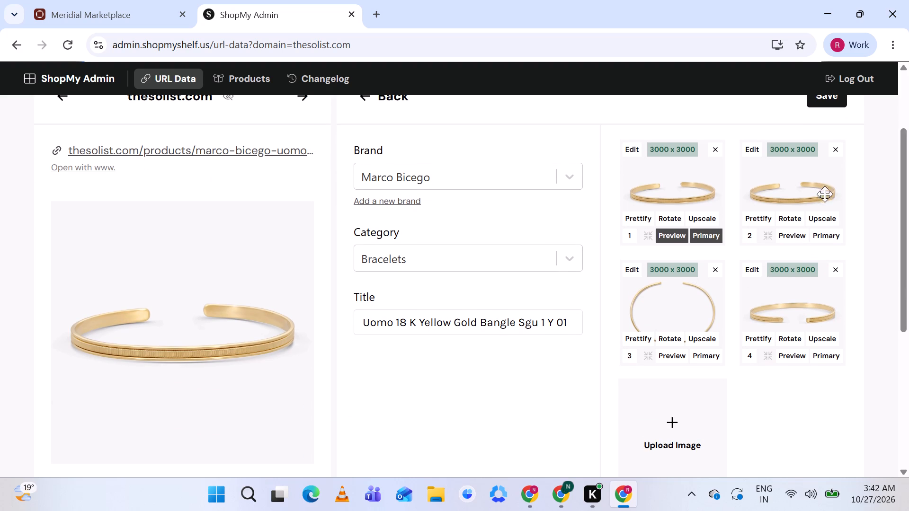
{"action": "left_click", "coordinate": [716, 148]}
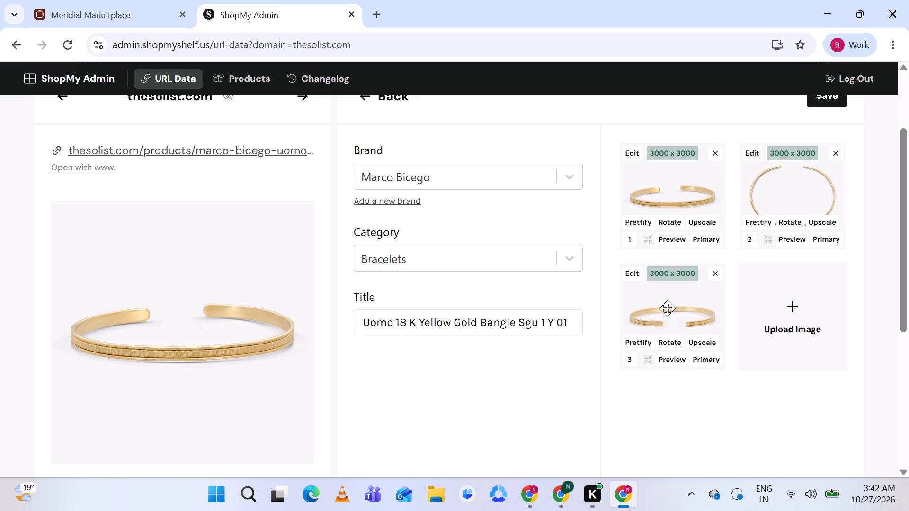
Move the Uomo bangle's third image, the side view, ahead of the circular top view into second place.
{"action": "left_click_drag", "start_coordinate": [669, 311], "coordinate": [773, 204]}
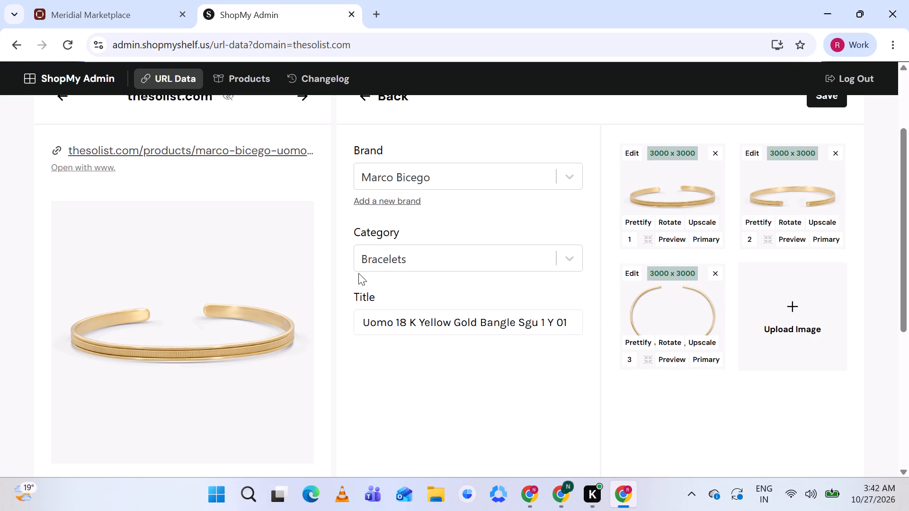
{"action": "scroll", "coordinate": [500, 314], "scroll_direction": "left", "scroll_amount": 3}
Open the Uomo bangle's thesolist.com link and examine the loaded page for the product listing.
{"action": "left_click", "coordinate": [200, 148]}
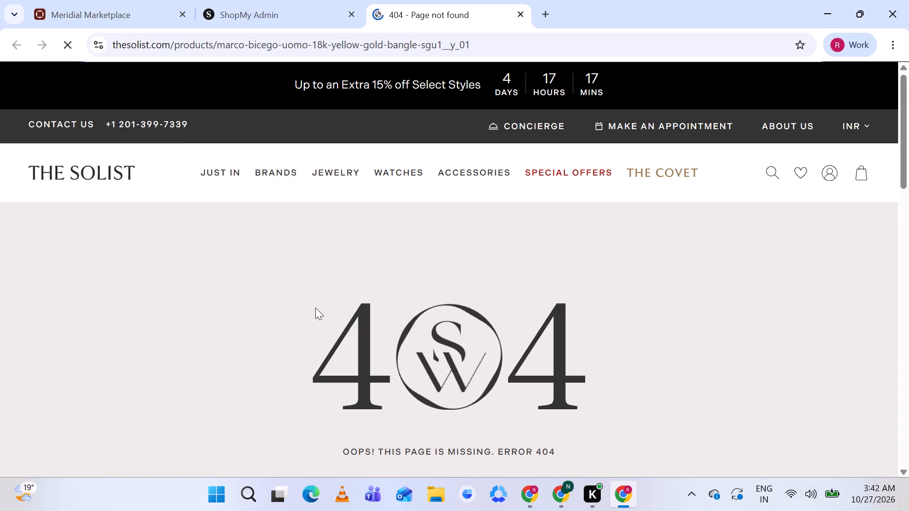
{"action": "scroll", "coordinate": [317, 303], "scroll_direction": "down", "scroll_amount": 4}
{"action": "scroll", "coordinate": [317, 303], "scroll_direction": "up", "scroll_amount": 2}
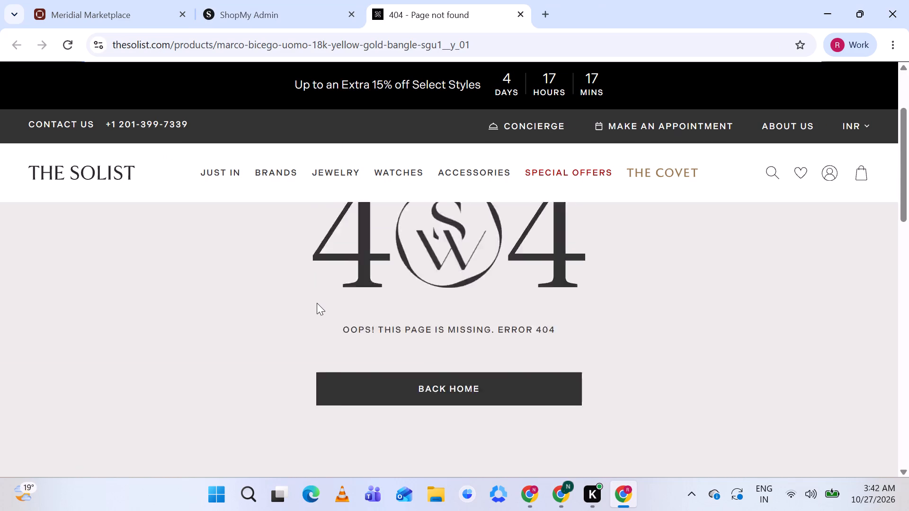
{"action": "scroll", "coordinate": [317, 303], "scroll_direction": "up", "scroll_amount": 1}
Return to ShopMy Admin and skip the Marco Bicego bangle, moving on to the next unmatched URL.
{"action": "left_click", "coordinate": [268, 6]}
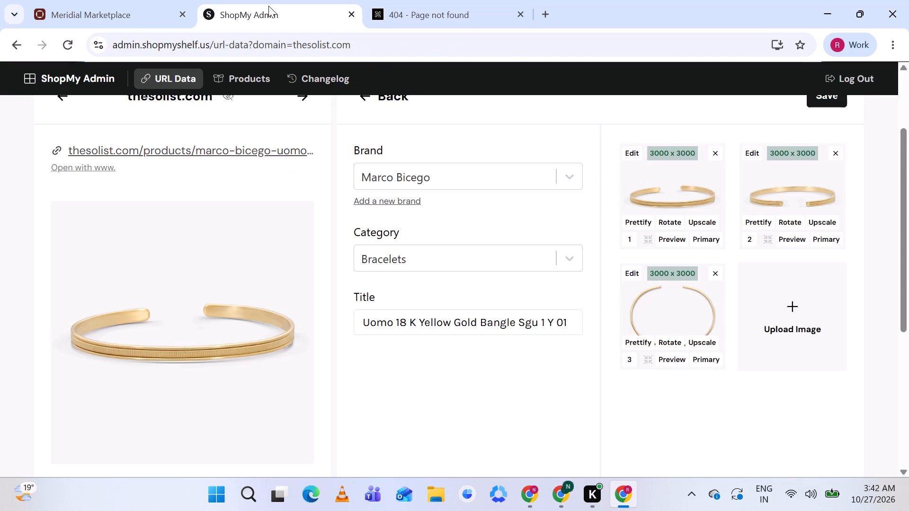
{"action": "scroll", "coordinate": [213, 152], "scroll_direction": "up", "scroll_amount": 1}
{"action": "left_click", "coordinate": [303, 202]}
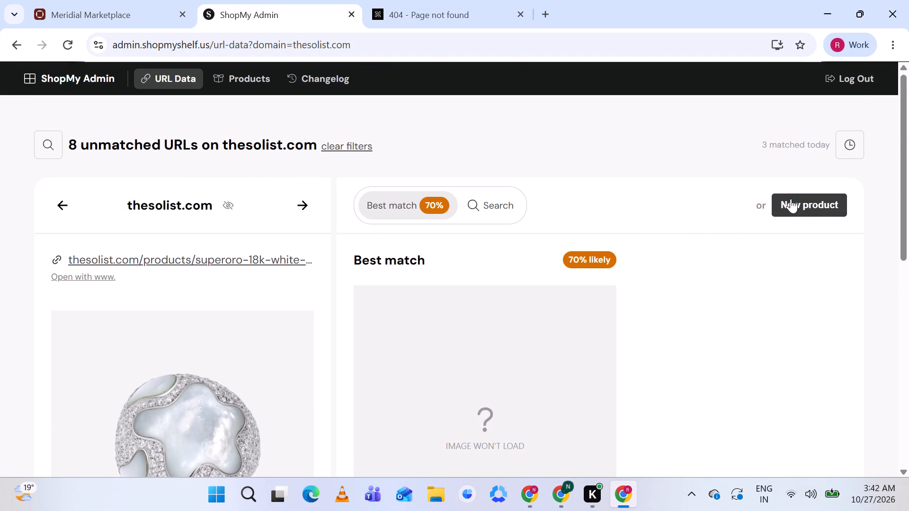
Start a new product entry for the SuperOro white gold, diamond and mother-of-pearl ring.
{"action": "scroll", "coordinate": [791, 199], "scroll_direction": "down", "scroll_amount": 1}
{"action": "left_click", "coordinate": [818, 146]}
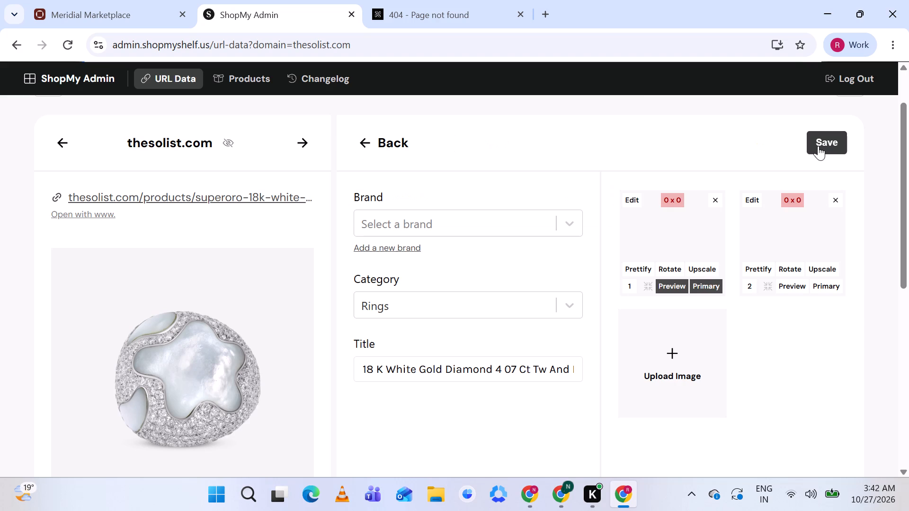
Close the Marco Bicego page tab and open the SuperOro ring's thesolist.com link to check its listing.
{"action": "left_click", "coordinate": [515, 10]}
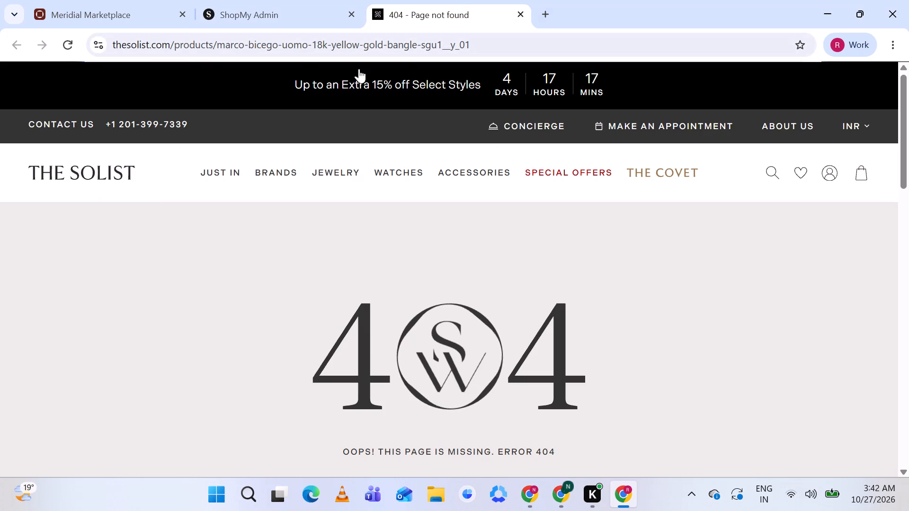
{"action": "left_click", "coordinate": [518, 13]}
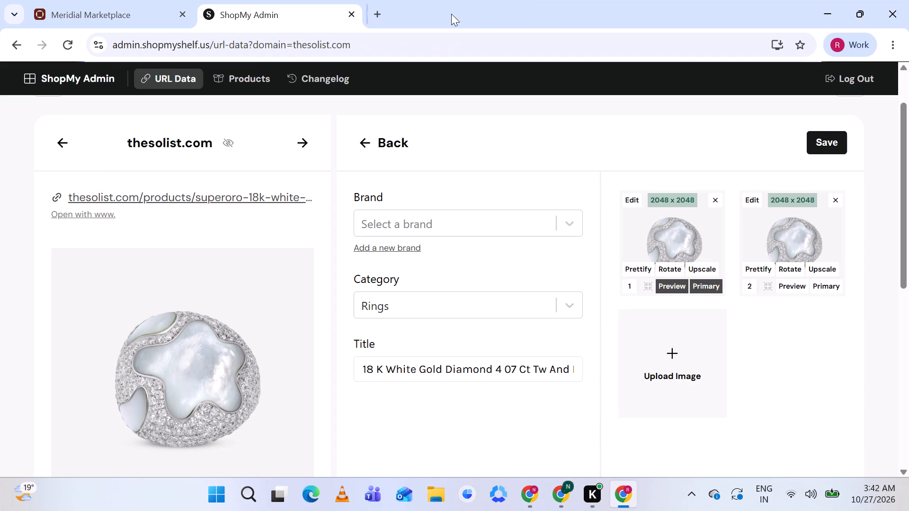
{"action": "left_click", "coordinate": [202, 196]}
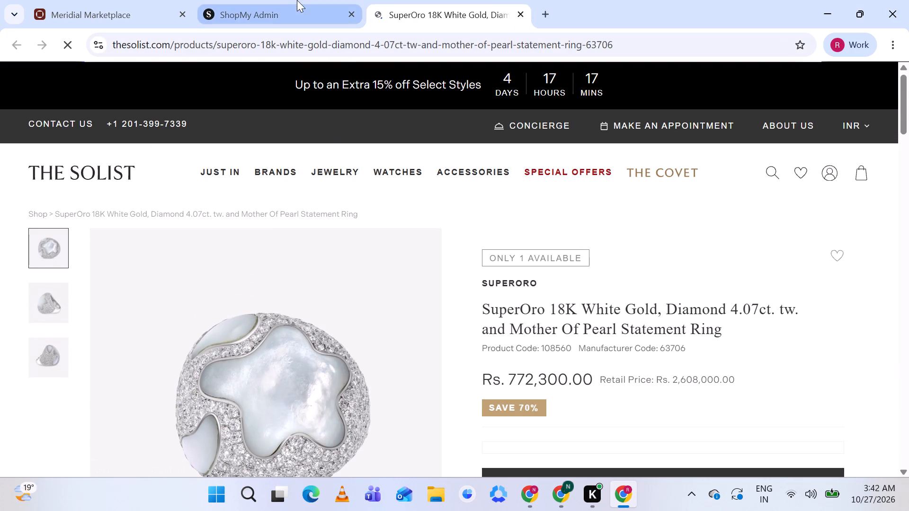
Return to ShopMy Admin and remove the SuperOro ring's duplicate first image.
{"action": "left_click", "coordinate": [274, 8]}
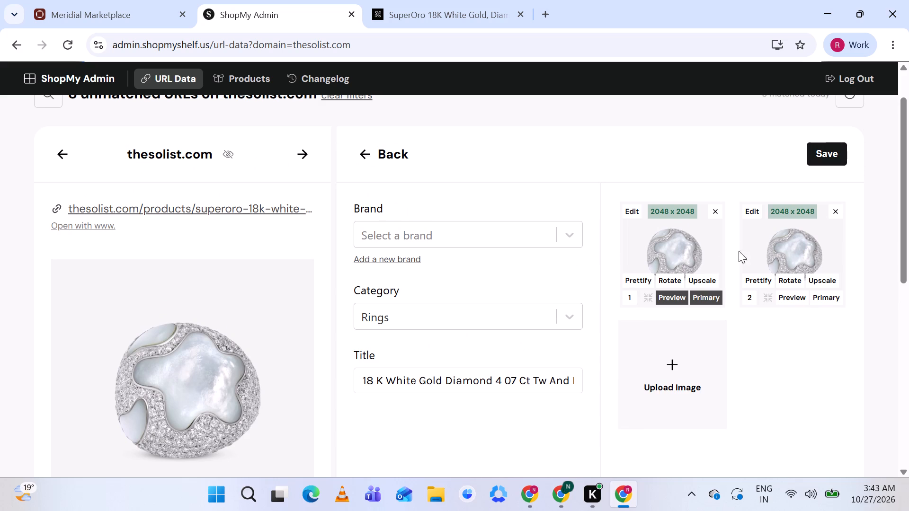
{"action": "left_click", "coordinate": [712, 212]}
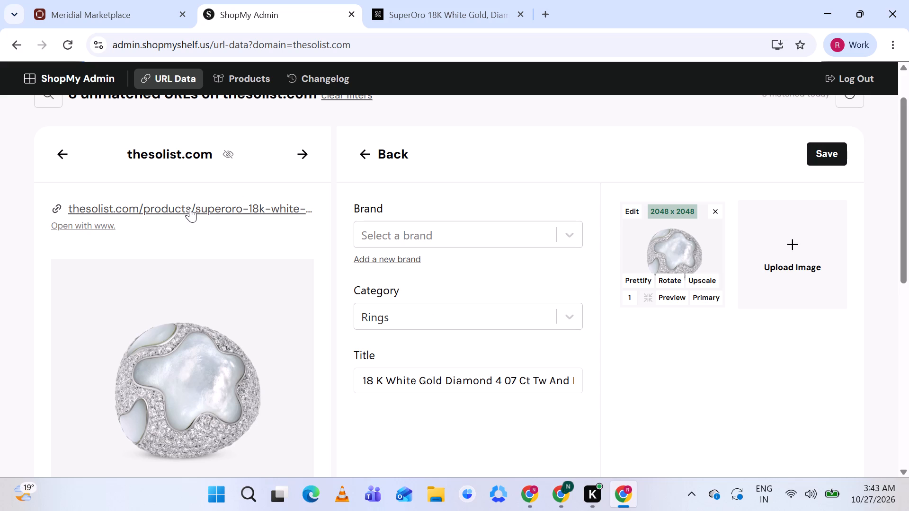
Check the ring's brand name on its thesolist.com listing and search ShopMy Admin's brand list for SuperOro.
{"action": "left_click", "coordinate": [422, 0]}
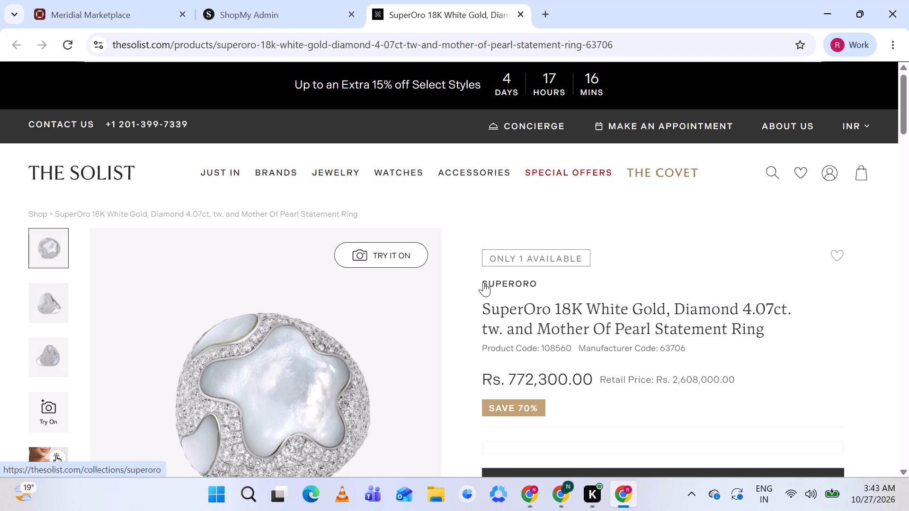
{"action": "left_click_drag", "start_coordinate": [483, 282], "coordinate": [541, 281]}
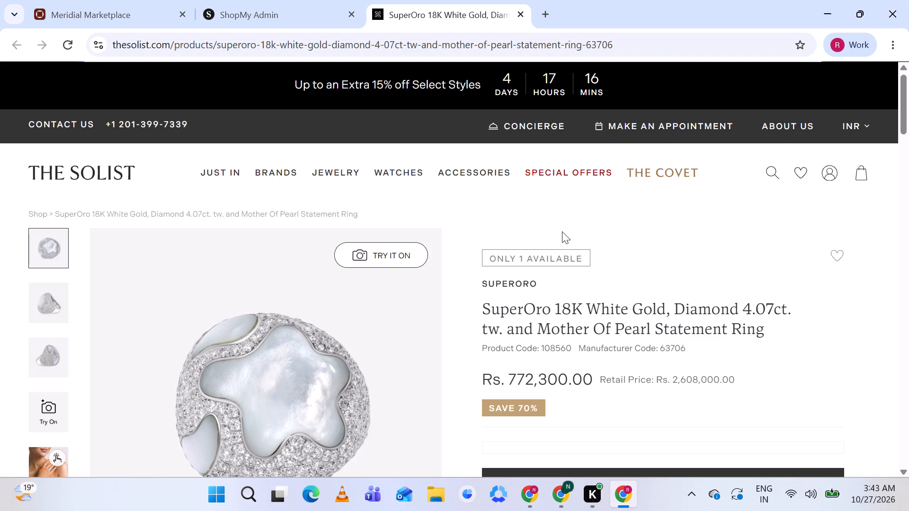
{"action": "left_click", "coordinate": [257, 4]}
{"action": "left_click", "coordinate": [407, 227]}
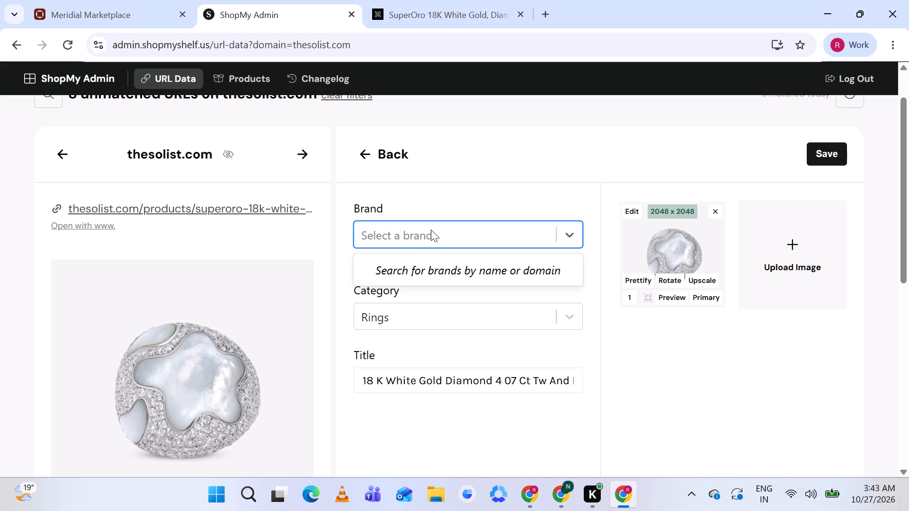
{"action": "type", "text": "Super"}
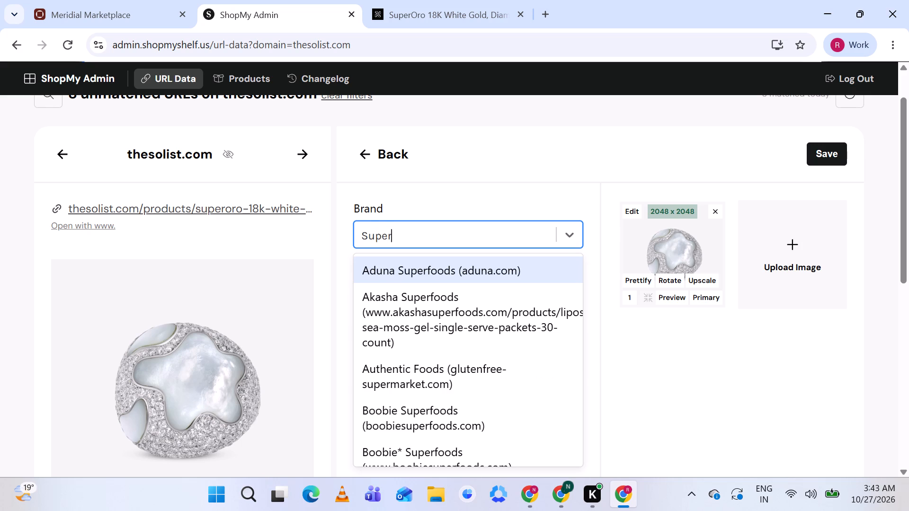
{"action": "type", "text": "oro"}
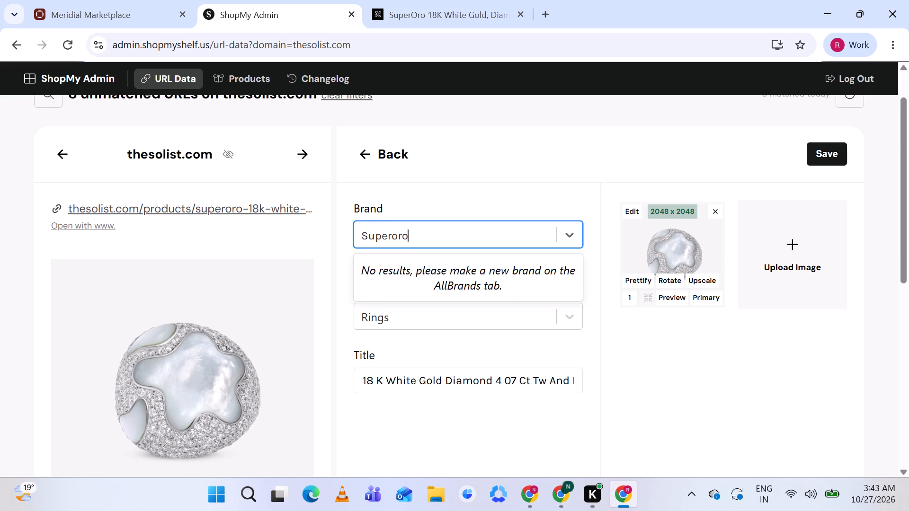
{"action": "left_click", "coordinate": [436, 12]}
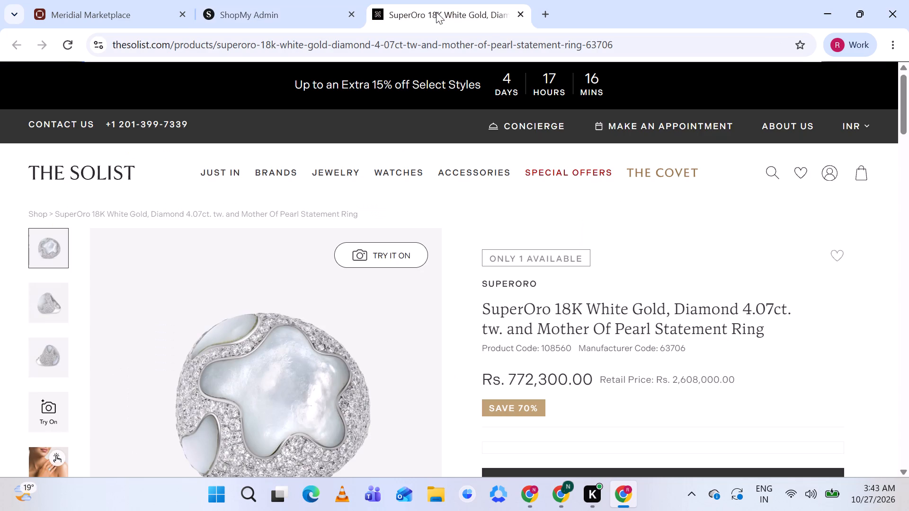
{"action": "left_click", "coordinate": [298, 6]}
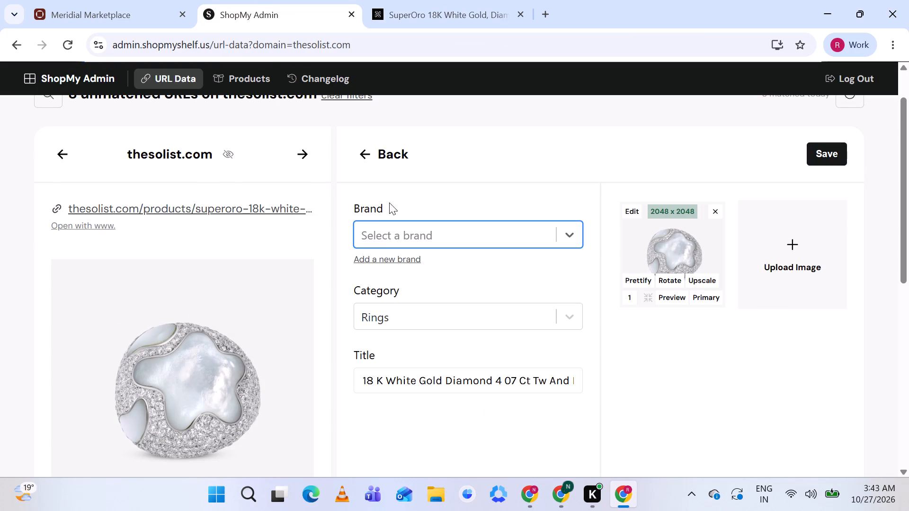
{"action": "type", "text": "Super"}
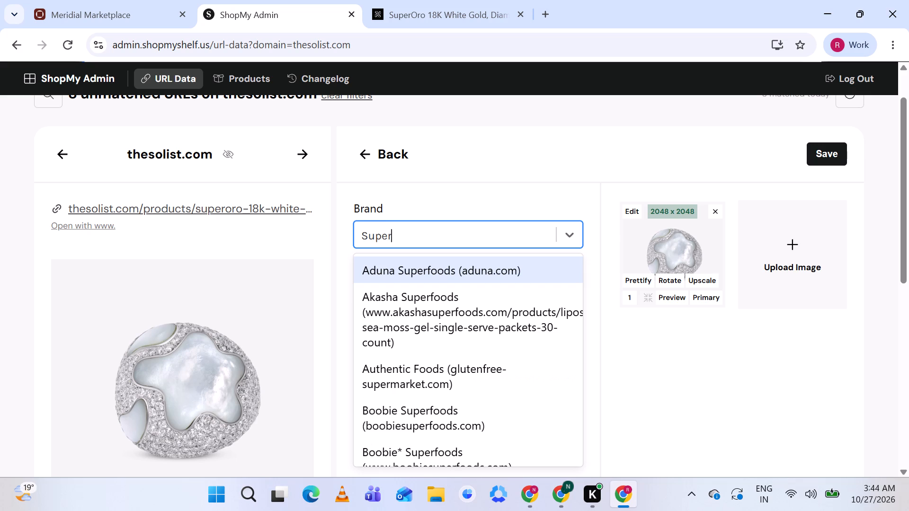
{"action": "type", "text": "Or"}
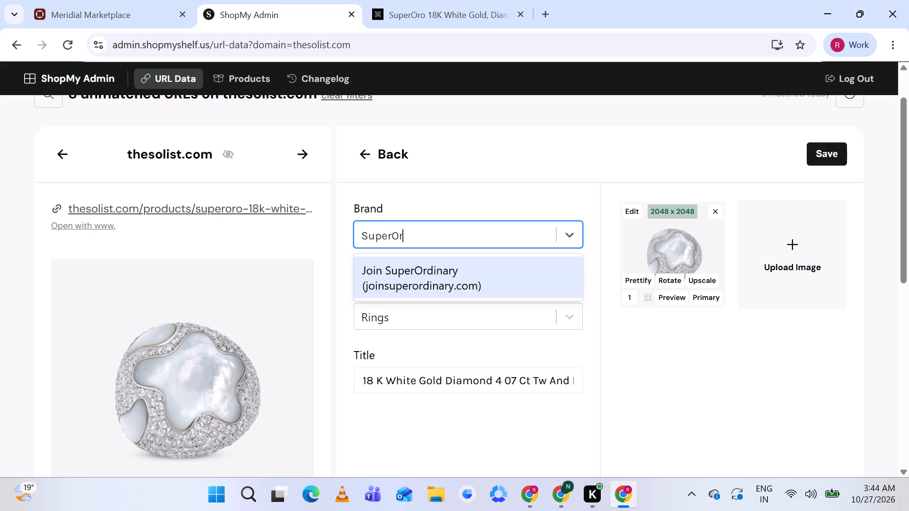
{"action": "key", "text": "o"}
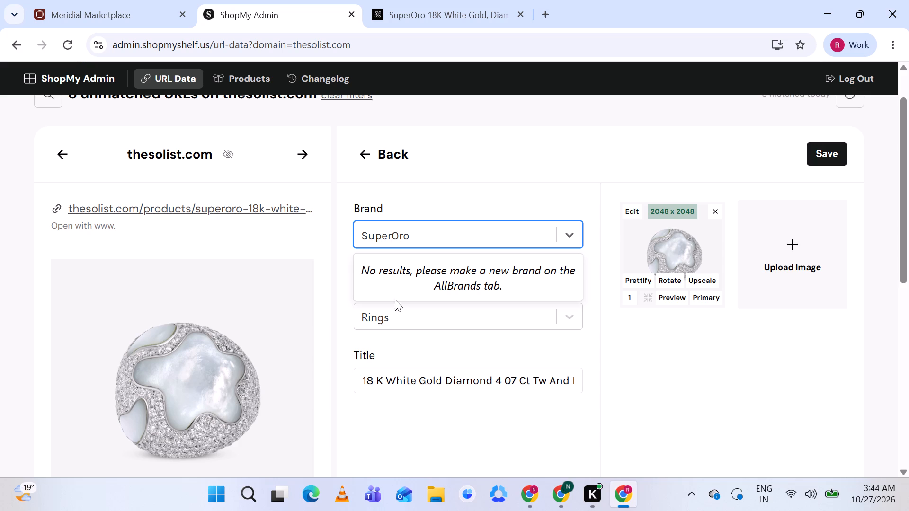
{"action": "left_click", "coordinate": [433, 227]}
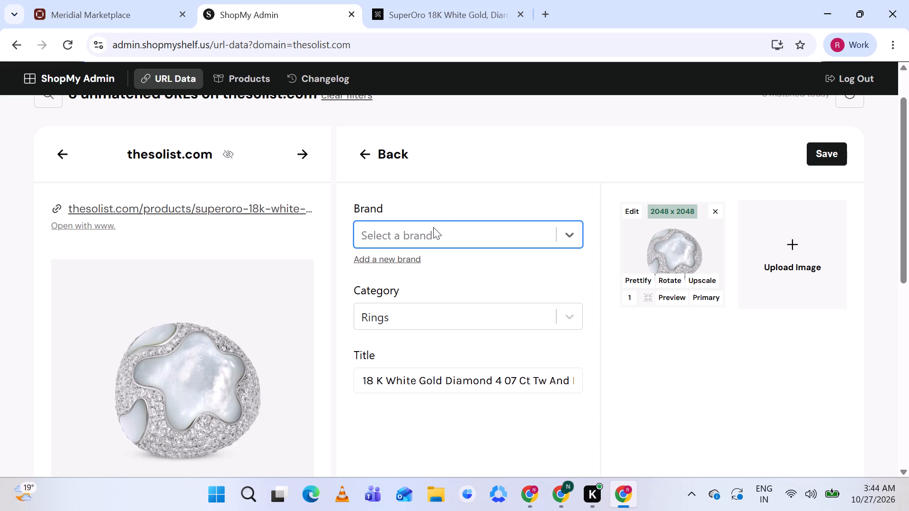
Start a new brand entry and enter SuperOro as the brand name, checking it against the ring's listing.
{"action": "left_click", "coordinate": [389, 259]}
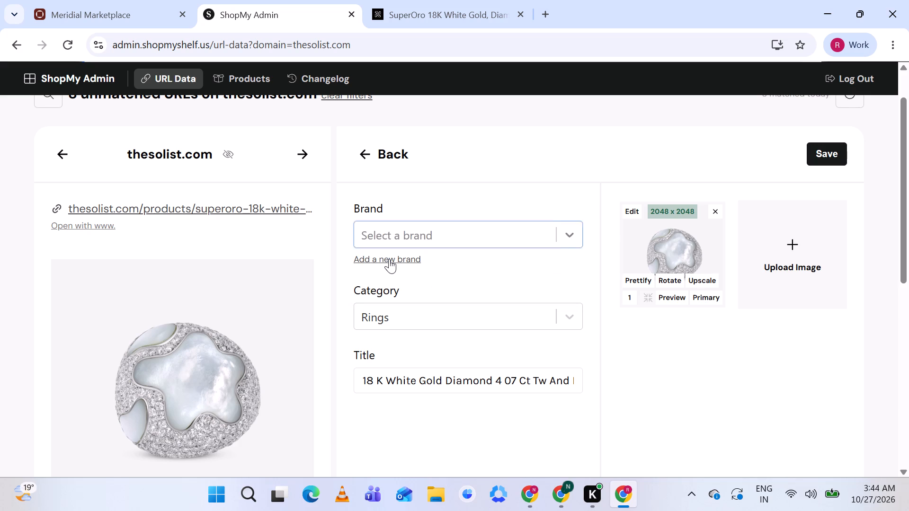
{"action": "left_click", "coordinate": [356, 166]}
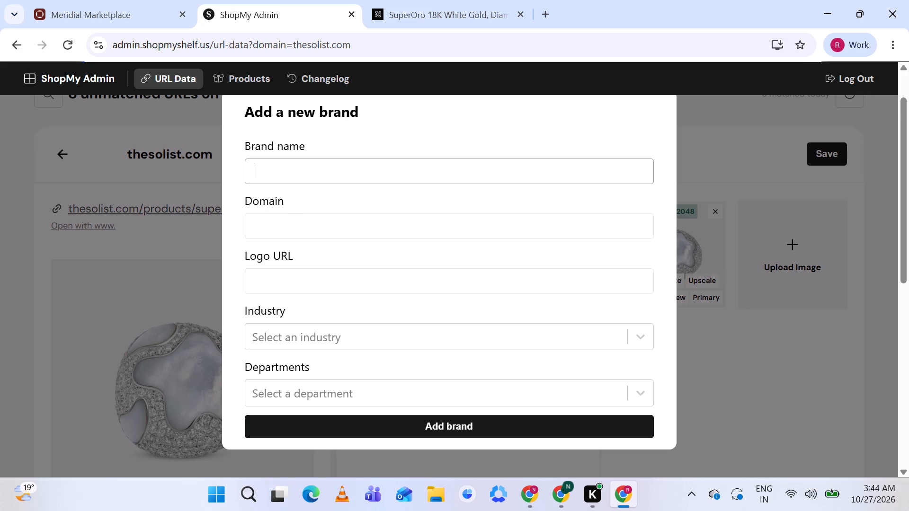
{"action": "left_click", "coordinate": [418, 5]}
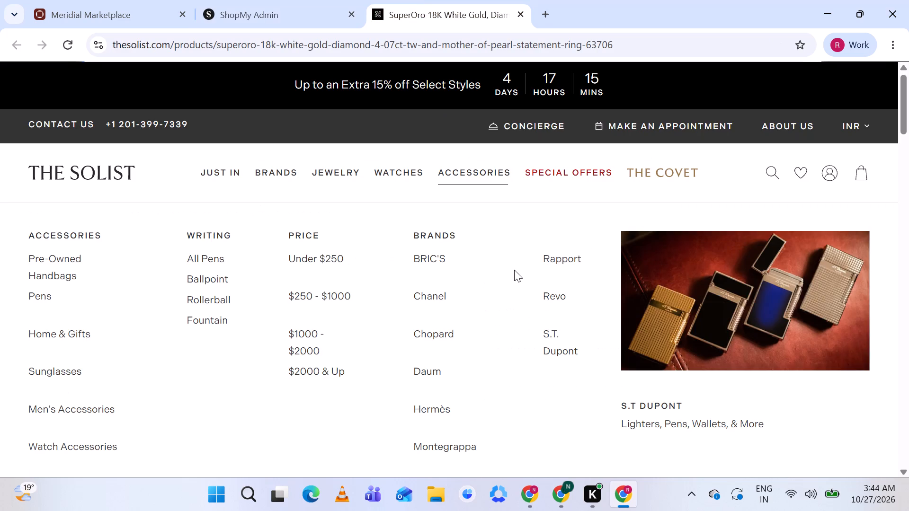
{"action": "left_click", "coordinate": [275, 3]}
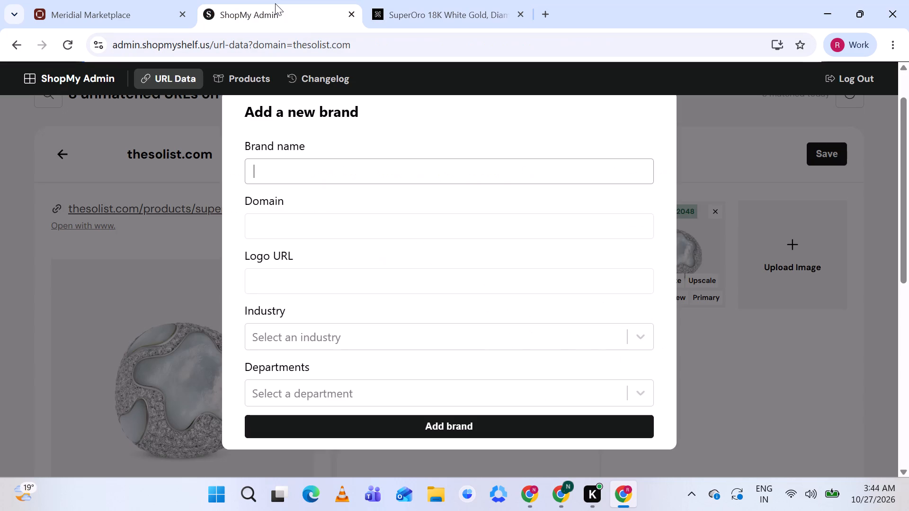
{"action": "type", "text": "Super"}
{"action": "key", "text": "shift+o"}
{"action": "key", "text": "r"}
{"action": "key", "text": "o"}
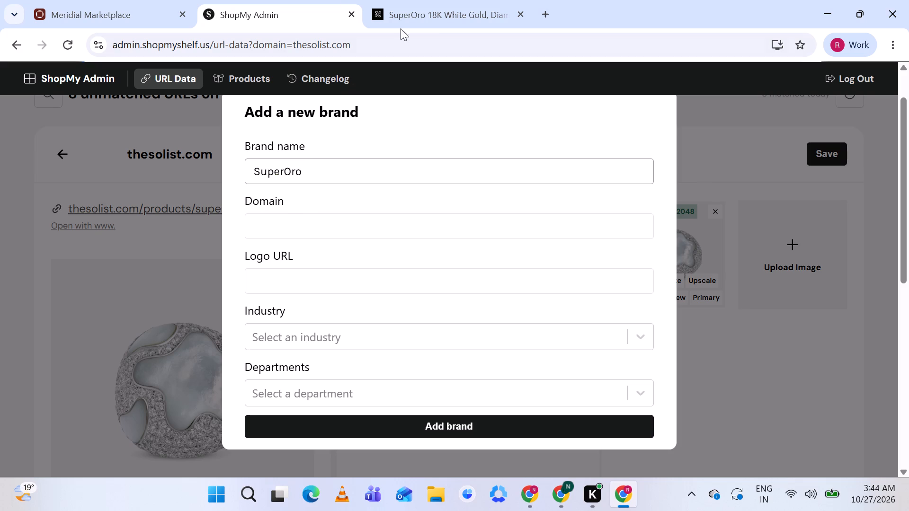
Open the SuperOro collection page from the ring's listing and examine its brand presentation and description.
{"action": "left_click", "coordinate": [453, 13]}
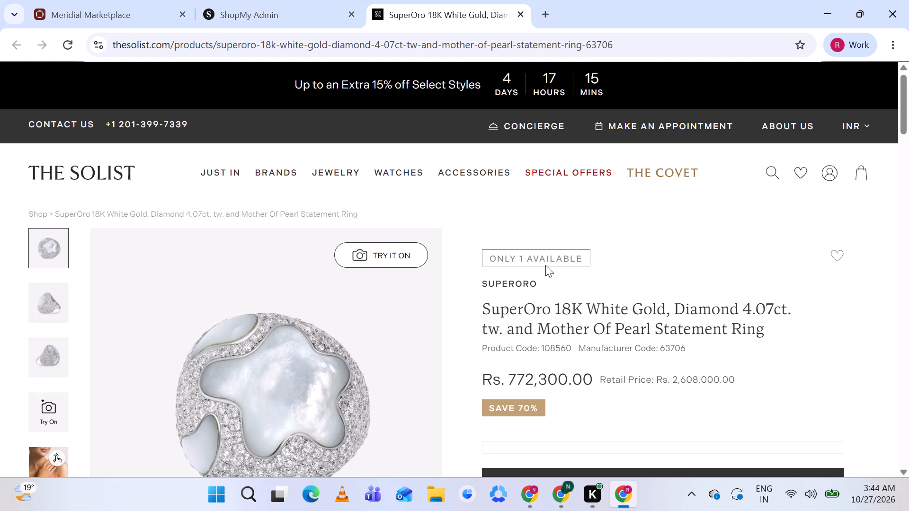
{"action": "left_click", "coordinate": [516, 281]}
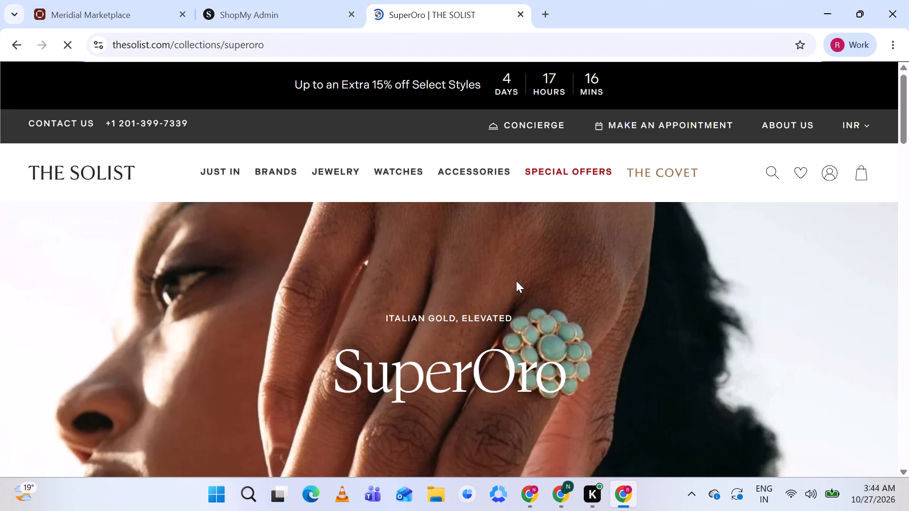
{"action": "scroll", "coordinate": [449, 401], "scroll_direction": "down", "scroll_amount": 1}
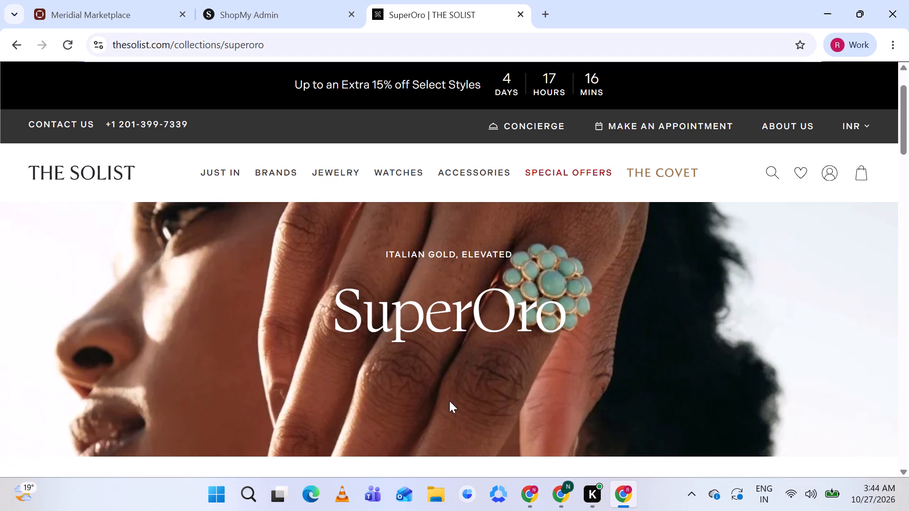
{"action": "scroll", "coordinate": [449, 401], "scroll_direction": "down", "scroll_amount": 2}
{"action": "scroll", "coordinate": [449, 401], "scroll_direction": "up", "scroll_amount": 1}
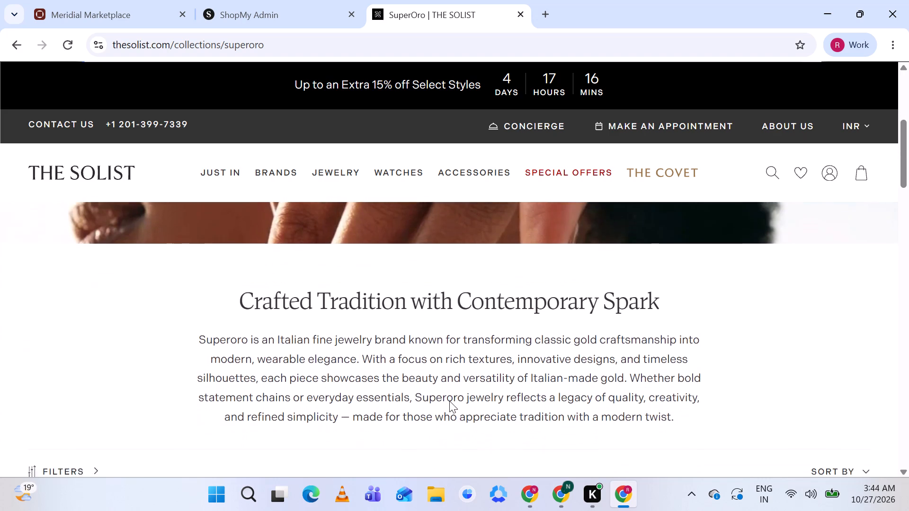
{"action": "scroll", "coordinate": [449, 401], "scroll_direction": "up", "scroll_amount": 1}
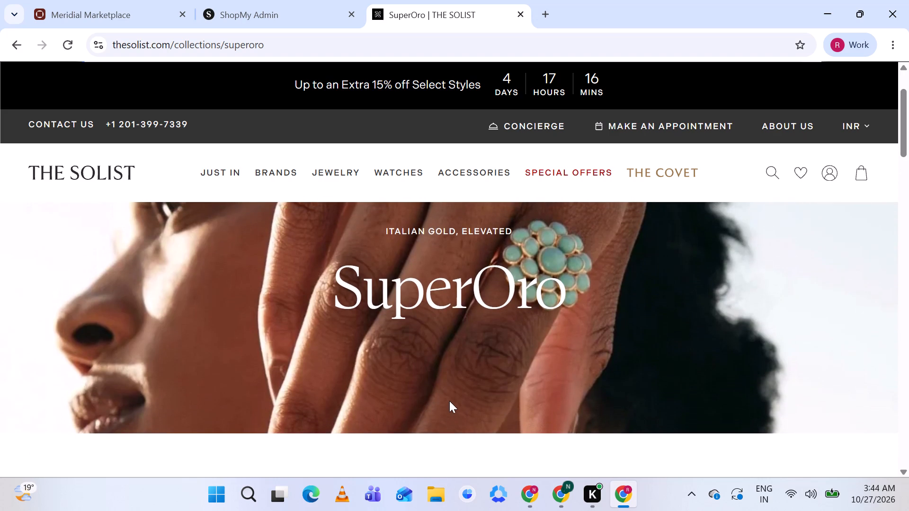
{"action": "scroll", "coordinate": [449, 401], "scroll_direction": "up", "scroll_amount": 2}
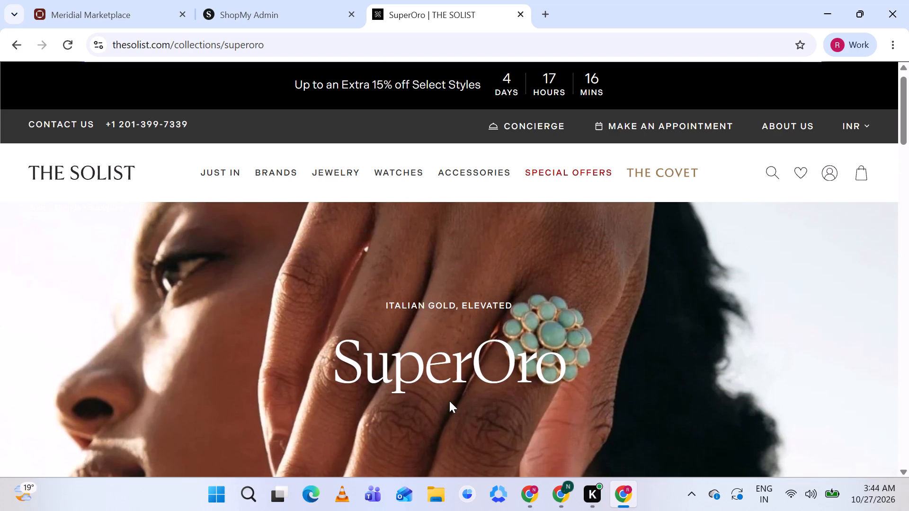
{"action": "scroll", "coordinate": [449, 401], "scroll_direction": "up", "scroll_amount": 1}
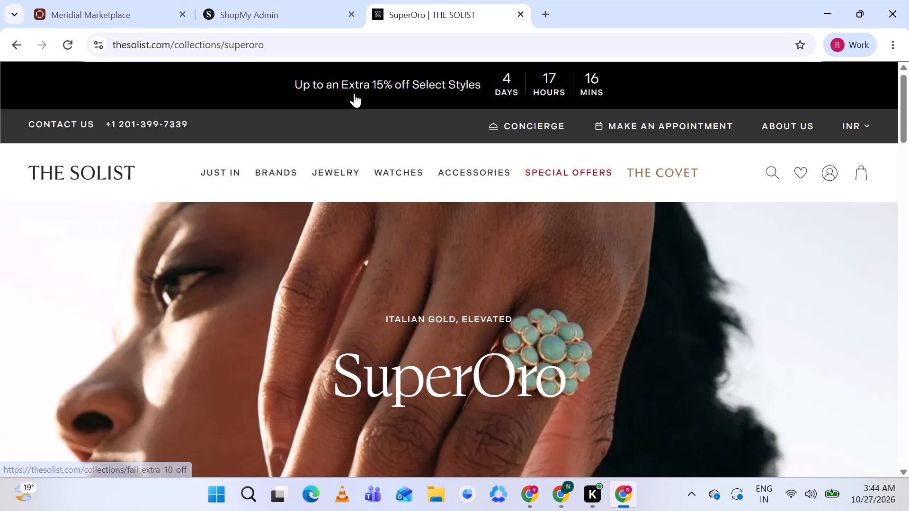
Return to ShopMy Admin and add SuperOro as a new brand, leaving domain, logo, industry and departments blank.
{"action": "left_click", "coordinate": [282, 9]}
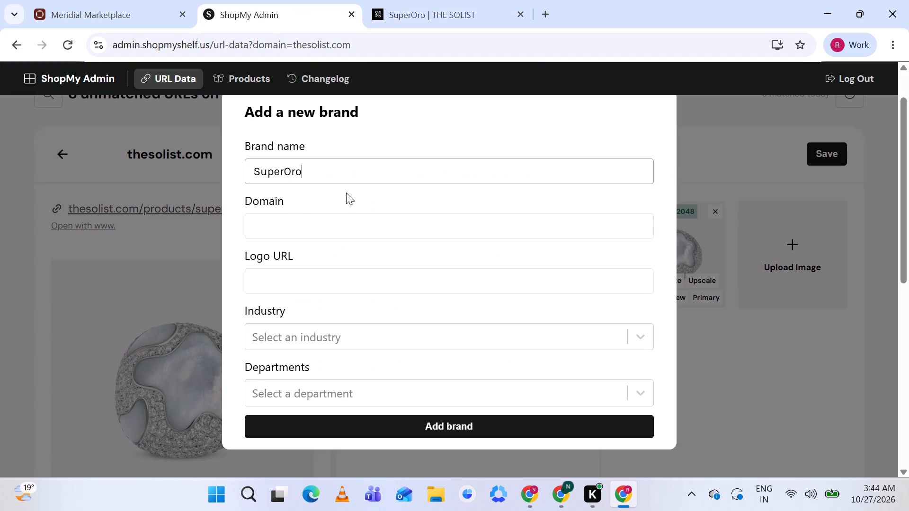
{"action": "scroll", "coordinate": [391, 236], "scroll_direction": "down", "scroll_amount": 2}
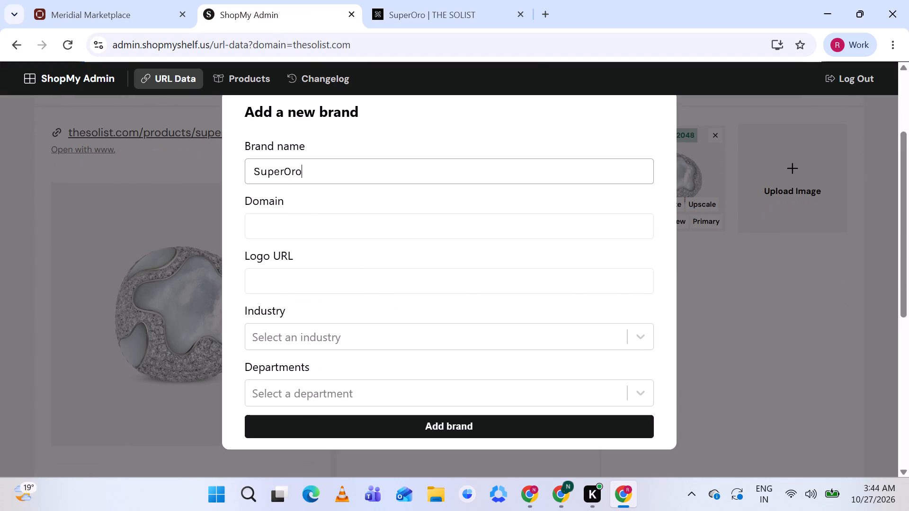
{"action": "left_click", "coordinate": [430, 417]}
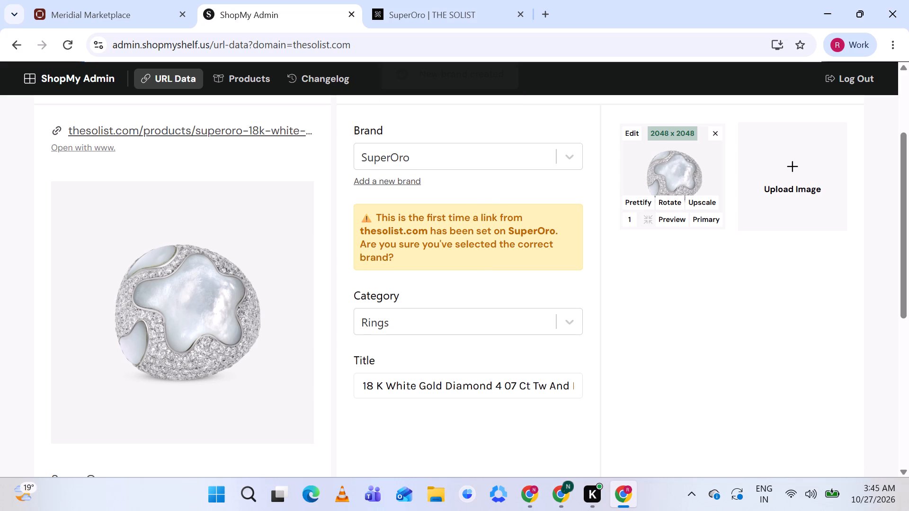
Go back to the ring's thesolist.com listing and copy its title without the brand, from "18K White Gold" through "Statement Ring".
{"action": "scroll", "coordinate": [506, 240], "scroll_direction": "up", "scroll_amount": 1}
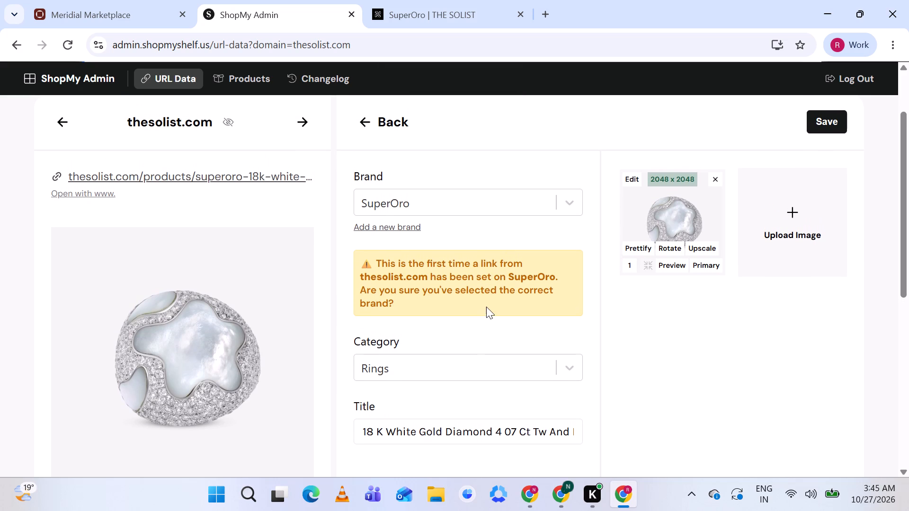
{"action": "left_click", "coordinate": [431, 1]}
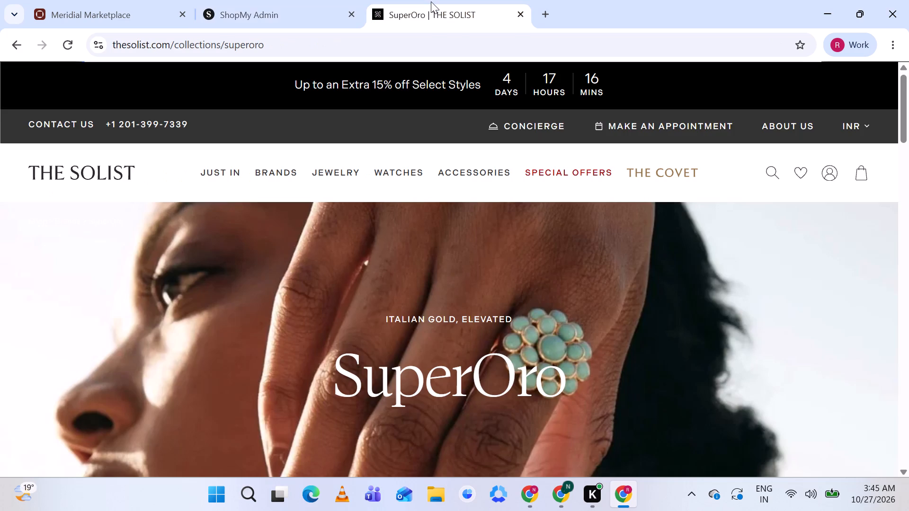
{"action": "left_click", "coordinate": [10, 44]}
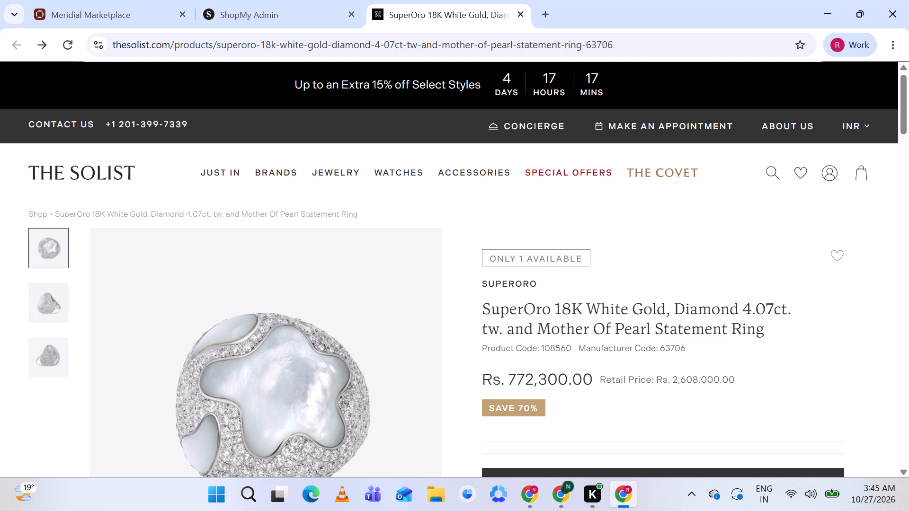
{"action": "left_click_drag", "start_coordinate": [557, 305], "coordinate": [590, 306]}
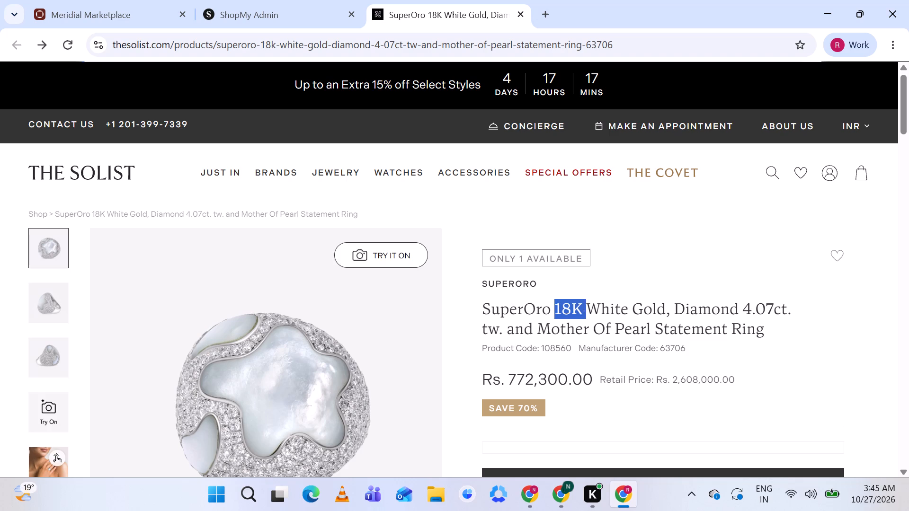
{"action": "left_click_drag", "start_coordinate": [590, 306], "coordinate": [781, 337]}
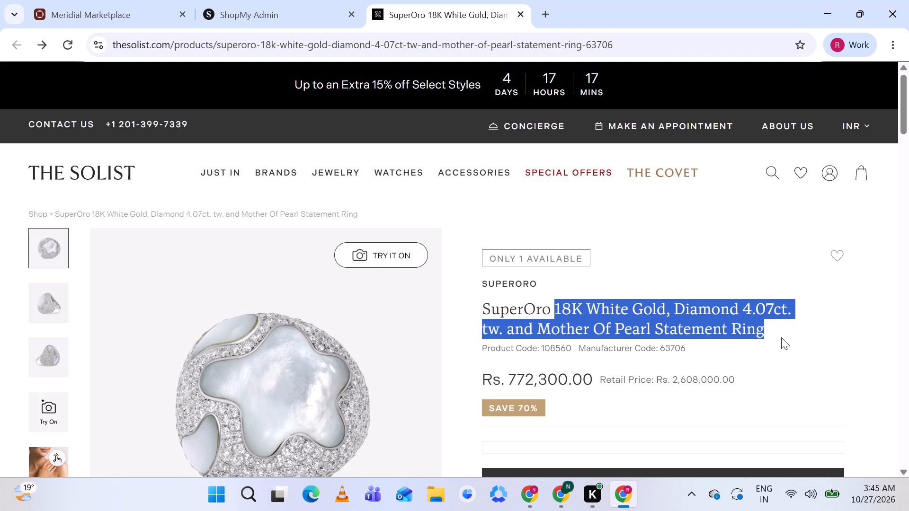
{"action": "left_click_drag", "start_coordinate": [781, 337], "coordinate": [782, 336]}
{"action": "key", "text": "ctrl+c"}
Replace the SuperOro ring's title in ShopMy Admin with the copied "18K White Gold, Diamond 4.07ct. tw. and Mother Of Pearl Statement Ring" and save the product.
{"action": "left_click", "coordinate": [251, 7]}
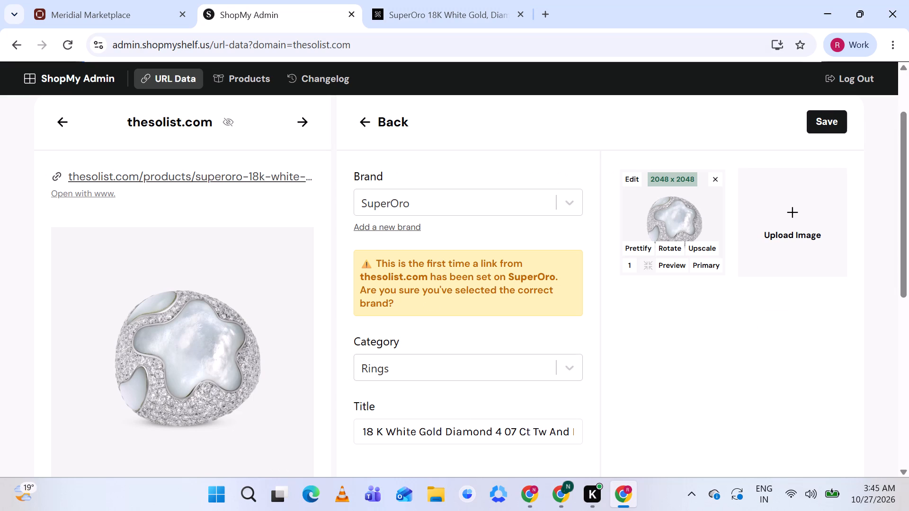
{"action": "left_click", "coordinate": [475, 435]}
{"action": "key", "text": "ctrl+a"}
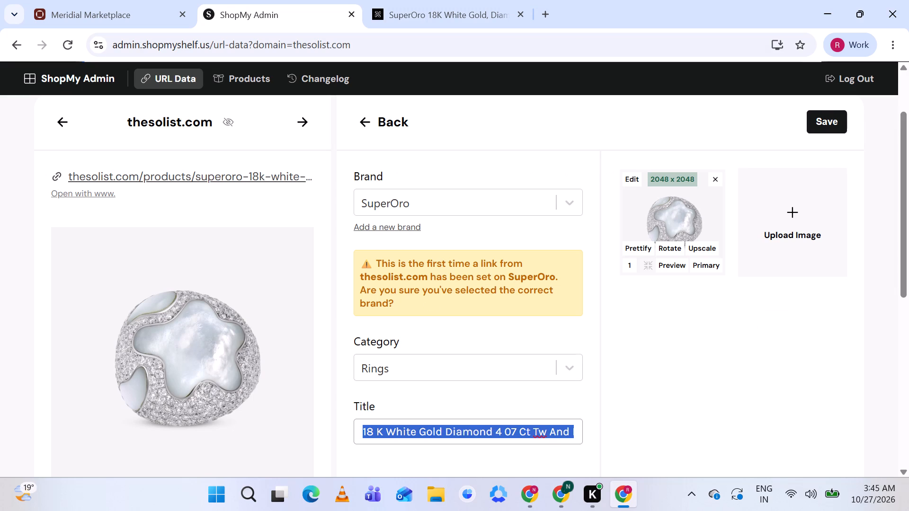
{"action": "key", "text": "BackSpace"}
{"action": "key", "text": "ctrl+v"}
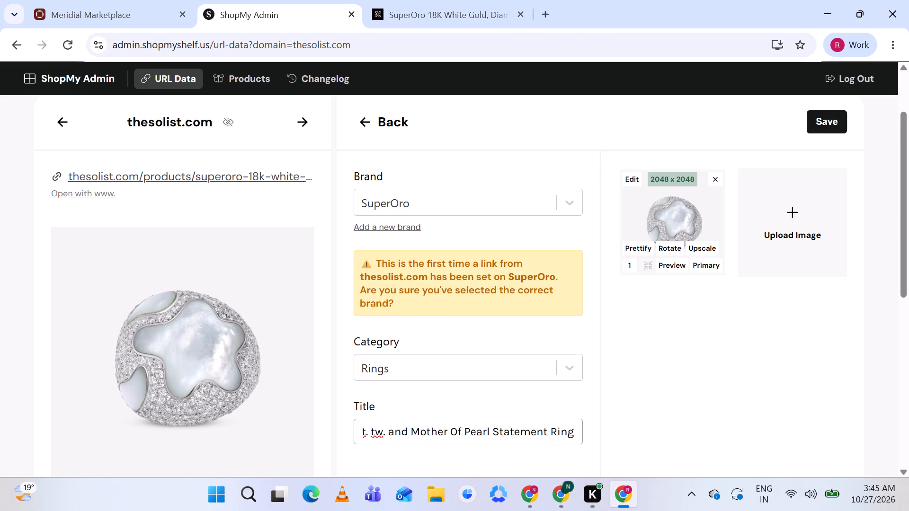
{"action": "left_click", "coordinate": [818, 118]}
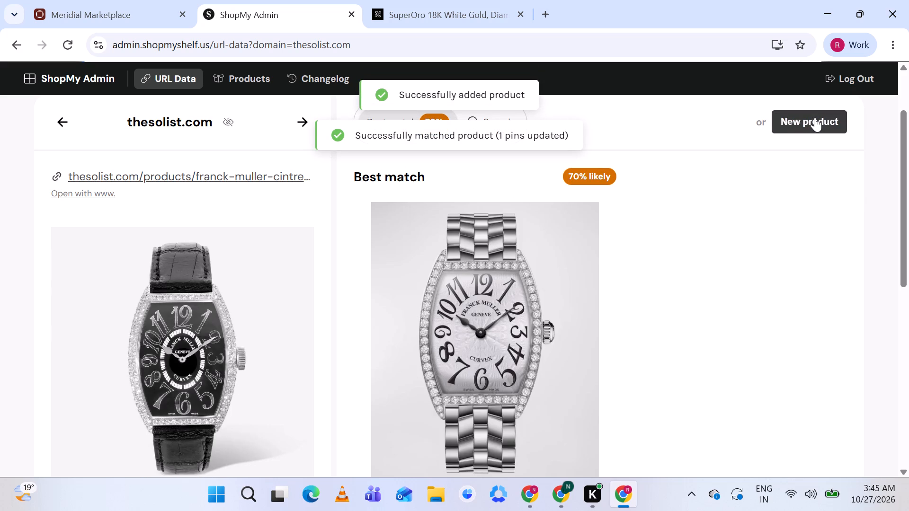
Start a new product for the Franck Muller watch and remove its two duplicate images, keeping only the primary one.
{"action": "left_click", "coordinate": [816, 116]}
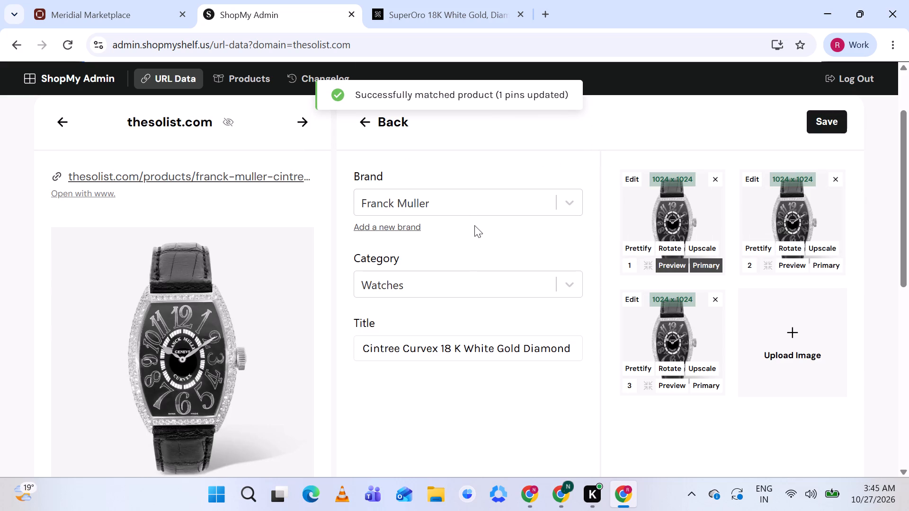
{"action": "left_click", "coordinate": [718, 295]}
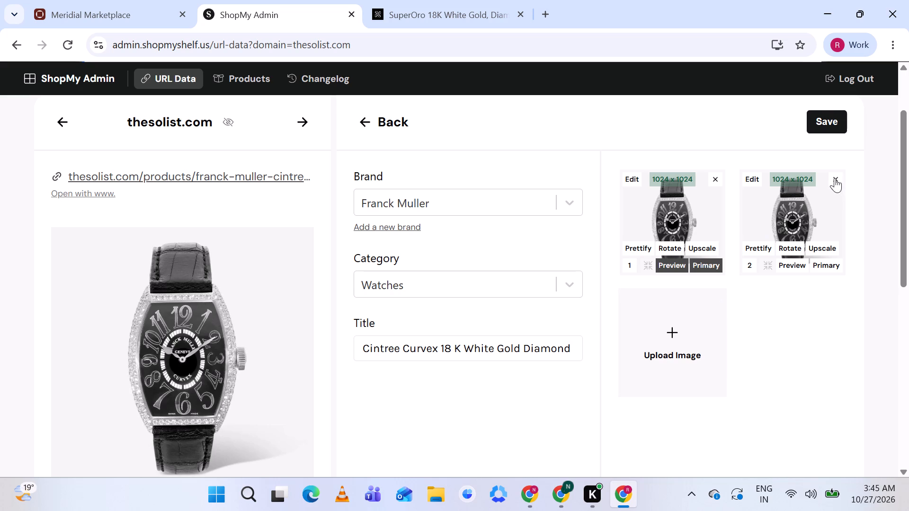
{"action": "left_click", "coordinate": [835, 178]}
Trim the reference "5852 Qd" from the title, leaving "Cintree Curvex 18 K White Gold Diamond Quartz Ladies Watch", and save the product.
{"action": "scroll", "coordinate": [512, 350], "scroll_direction": "left", "scroll_amount": 2}
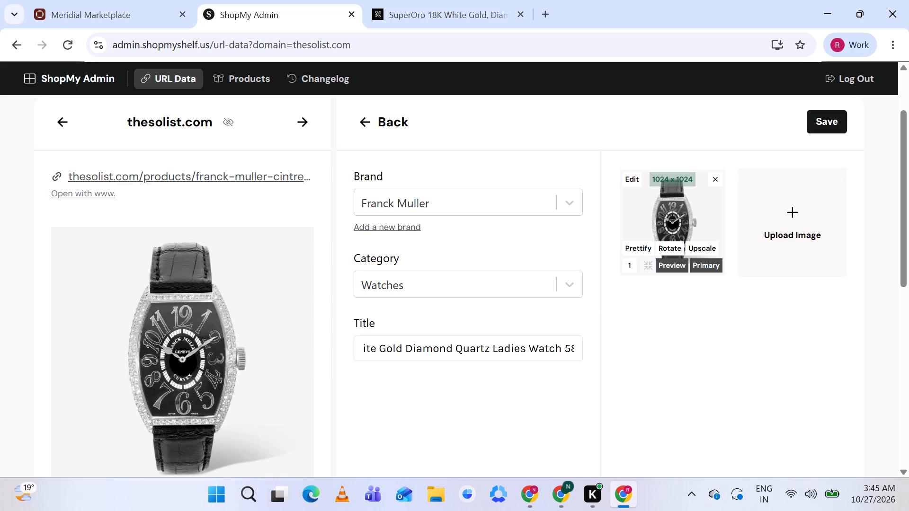
{"action": "scroll", "coordinate": [512, 350], "scroll_direction": "left", "scroll_amount": 2}
{"action": "left_click", "coordinate": [574, 347]}
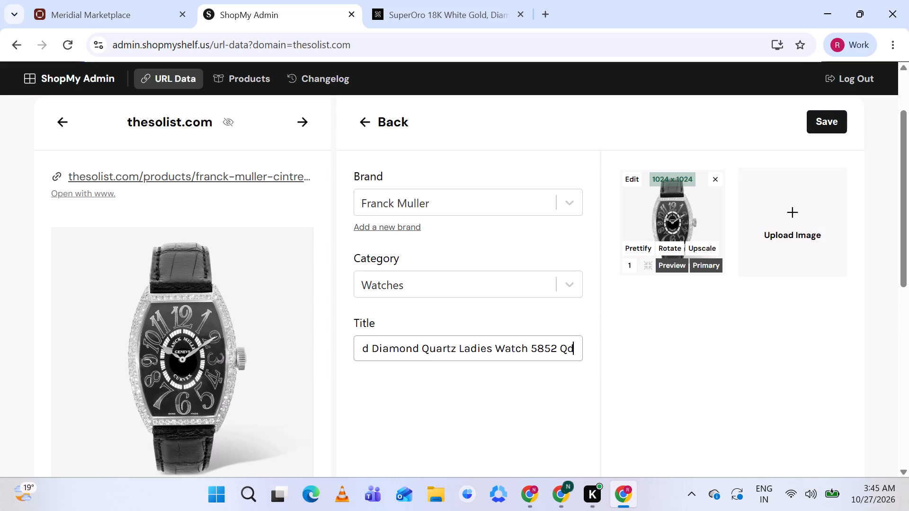
{"action": "key", "text": "BackSpace"}
{"action": "key", "text": "BackSpace"}
{"action": "key", "text": "BackSpace"}
{"action": "key", "text": "BackSpace"}
{"action": "key", "text": "BackSpace"}
{"action": "key", "text": "BackSpace"}
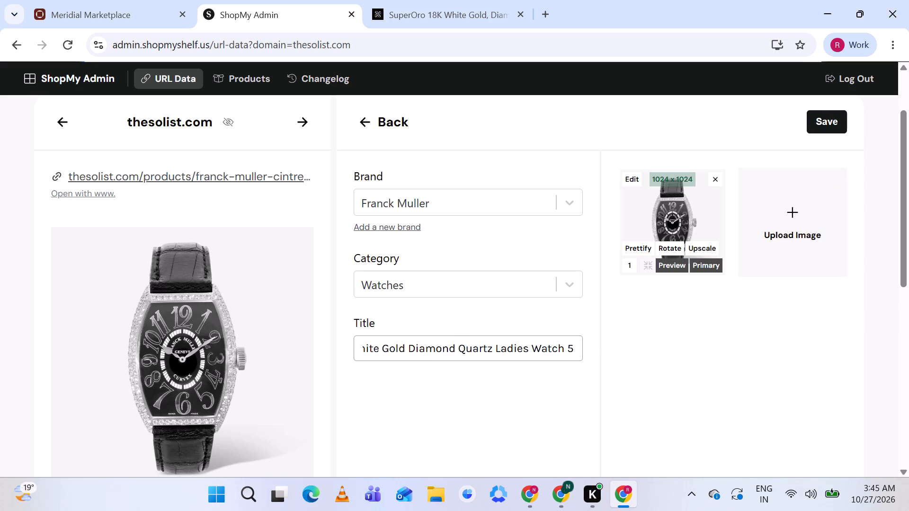
{"action": "key", "text": "BackSpace"}
{"action": "key", "text": "BackSpace"}
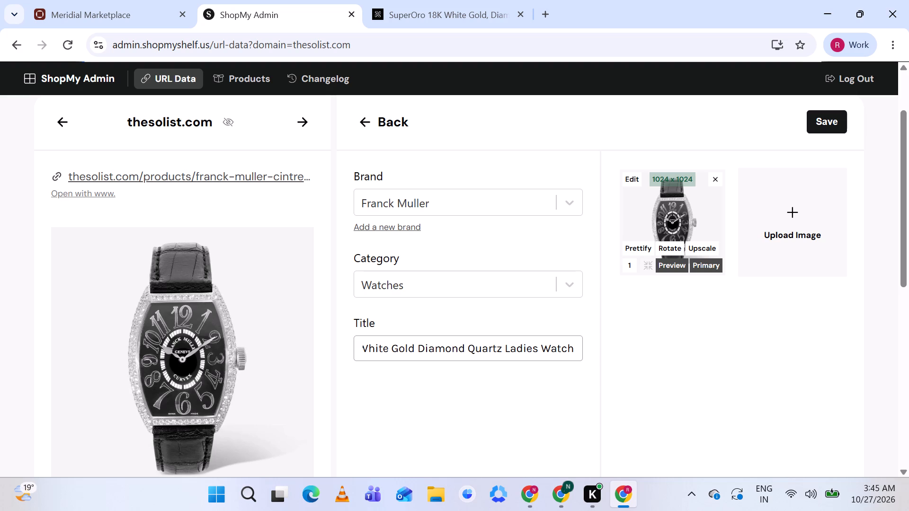
{"action": "scroll", "coordinate": [574, 347], "scroll_direction": "right", "scroll_amount": 2}
{"action": "scroll", "coordinate": [526, 354], "scroll_direction": "right", "scroll_amount": 2}
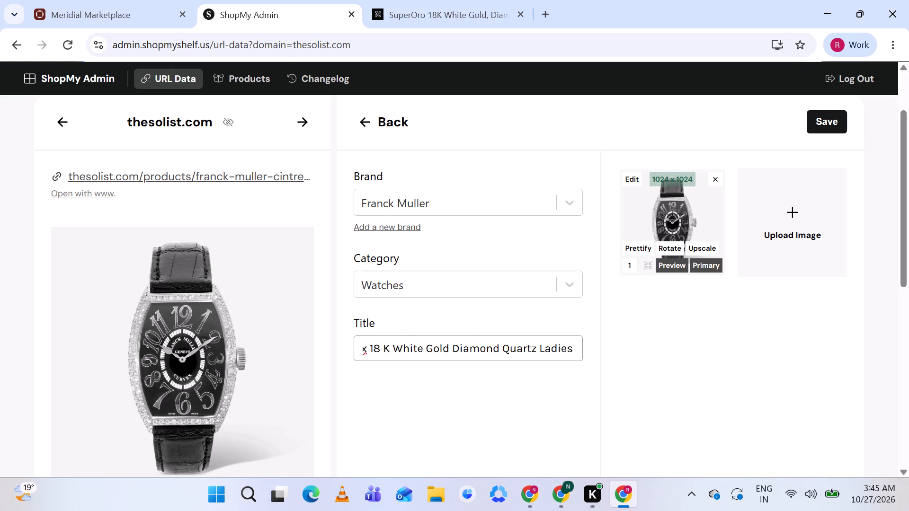
{"action": "scroll", "coordinate": [526, 354], "scroll_direction": "right", "scroll_amount": 5}
{"action": "scroll", "coordinate": [526, 354], "scroll_direction": "up", "scroll_amount": 2}
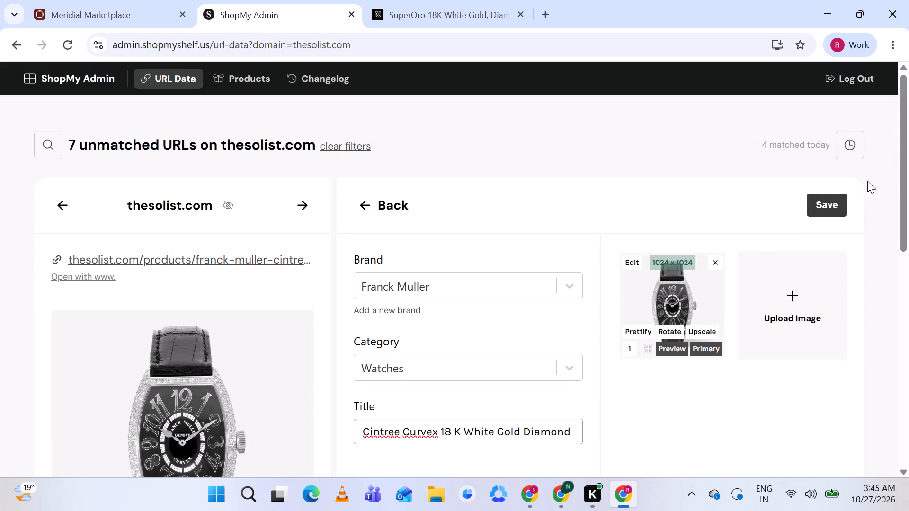
{"action": "left_click", "coordinate": [833, 206]}
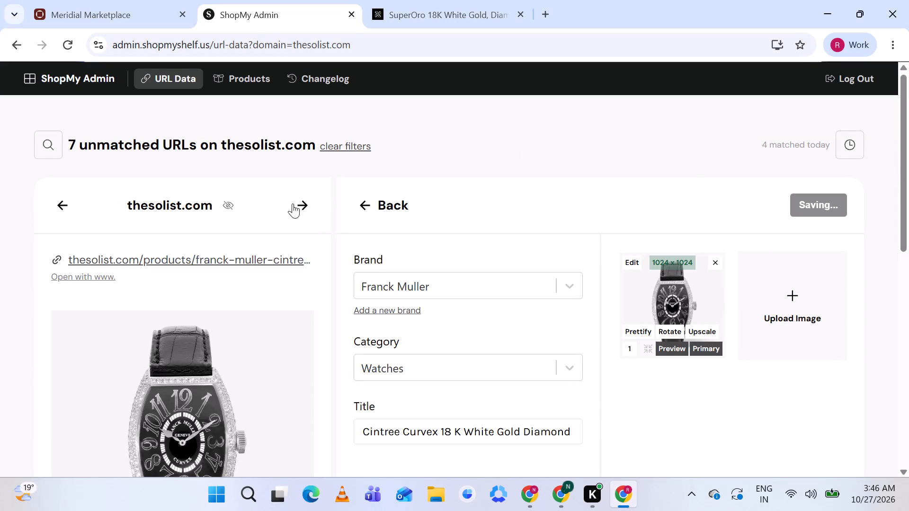
Open the queued watch's source link on thesolist.com to check its listing and go back to ShopMy Admin.
{"action": "left_click", "coordinate": [246, 256]}
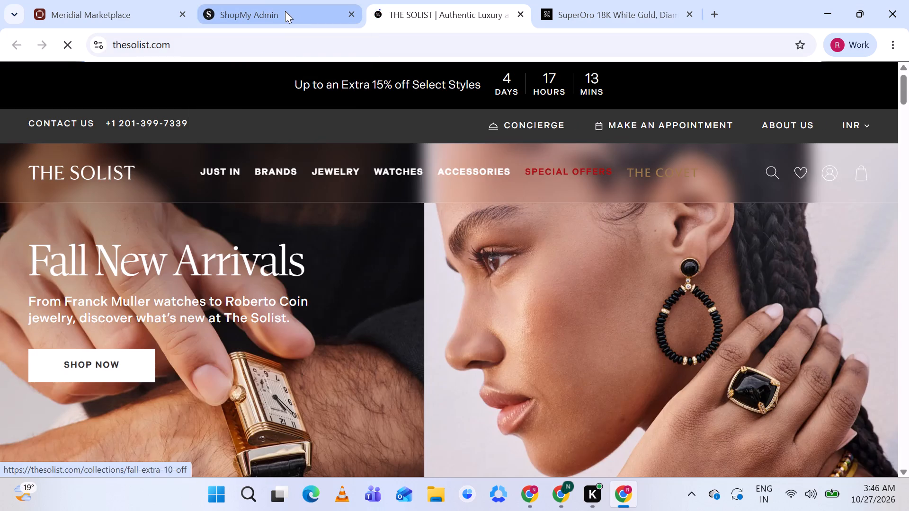
{"action": "left_click", "coordinate": [285, 11]}
Compare the Rolex Datejust 116200 with its suggested match, using the match's ShopMy product page to check the watch image.
{"action": "scroll", "coordinate": [487, 255], "scroll_direction": "down", "scroll_amount": 1}
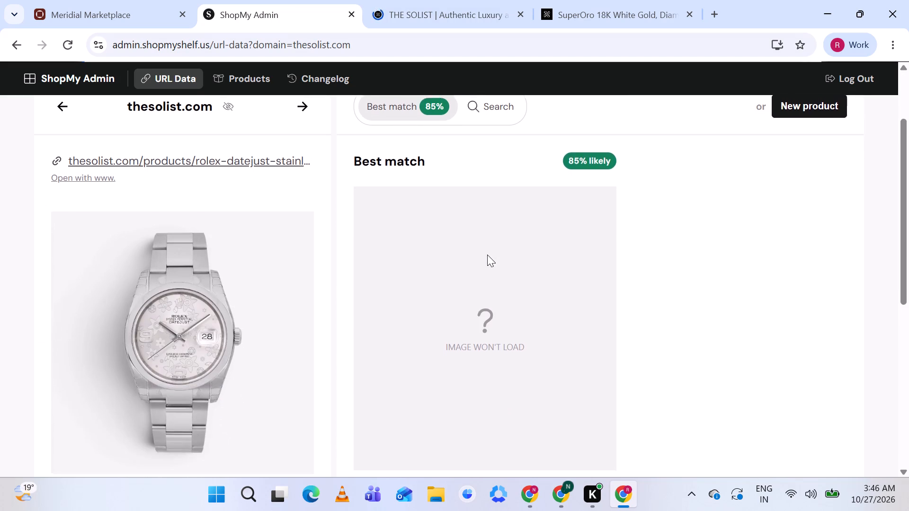
{"action": "scroll", "coordinate": [487, 255], "scroll_direction": "down", "scroll_amount": 1}
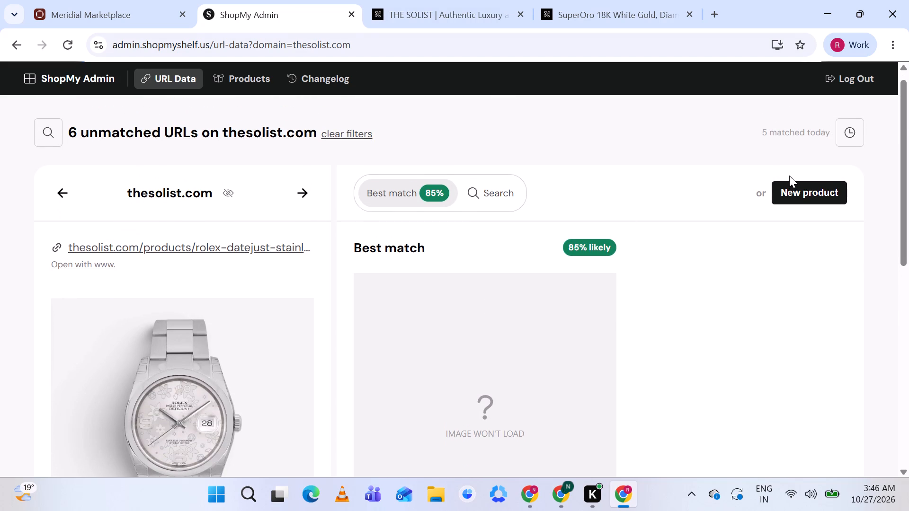
{"action": "scroll", "coordinate": [473, 288], "scroll_direction": "down", "scroll_amount": 1}
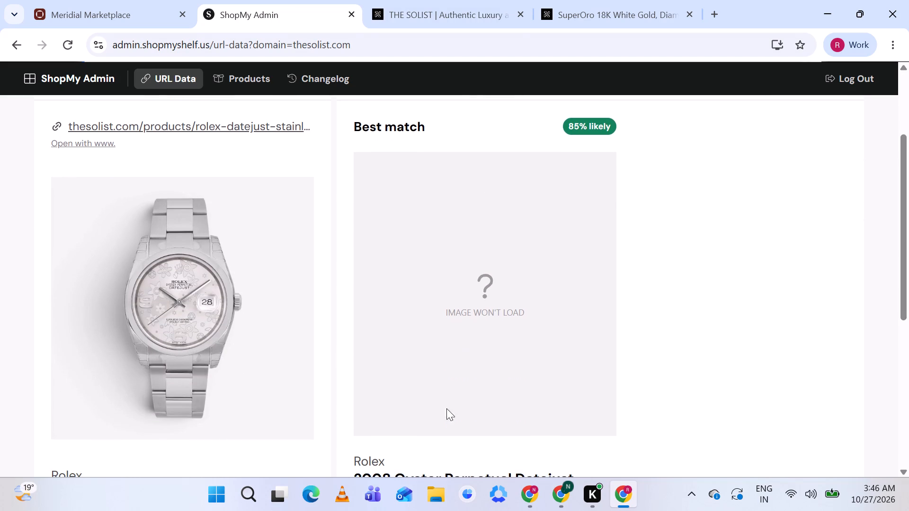
{"action": "scroll", "coordinate": [460, 361], "scroll_direction": "down", "scroll_amount": 1}
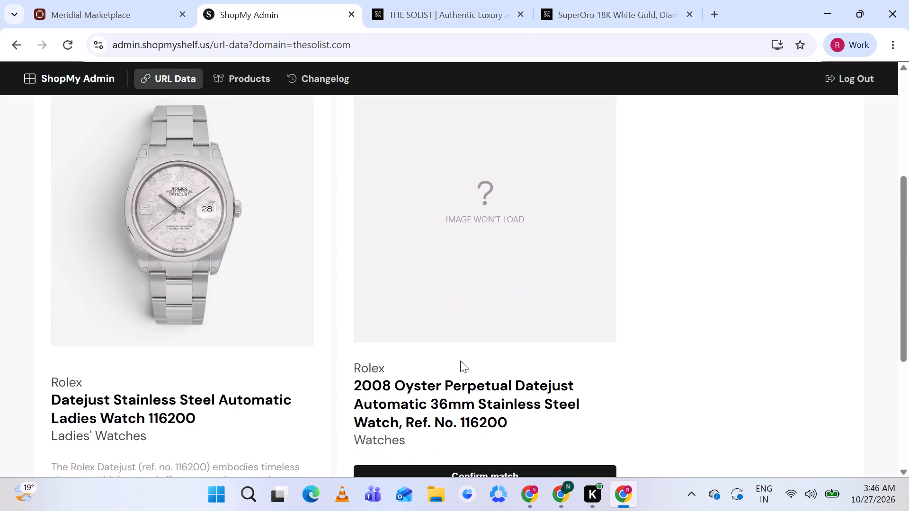
{"action": "left_click", "coordinate": [450, 391]}
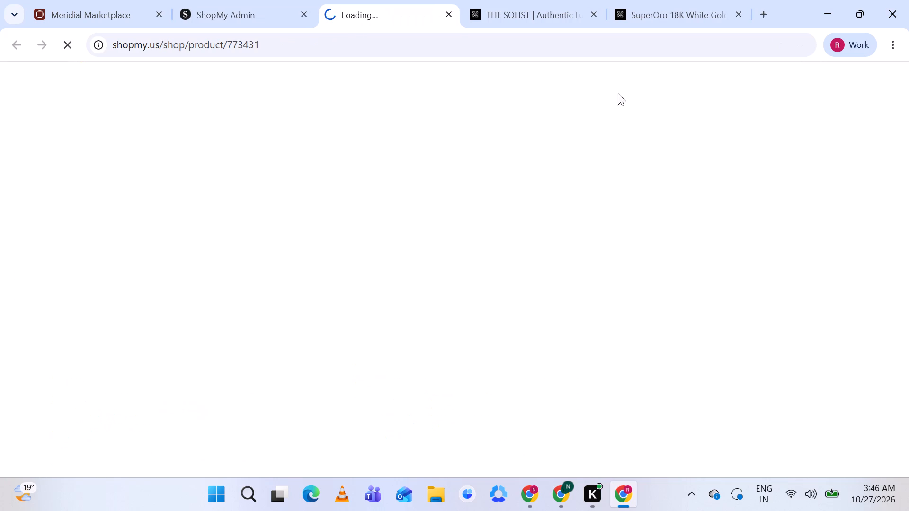
{"action": "left_click", "coordinate": [596, 11]}
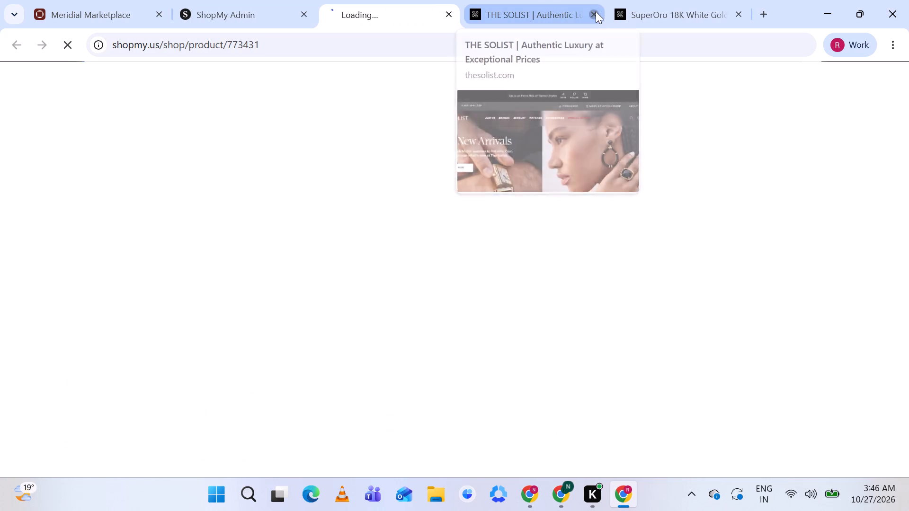
{"action": "left_click", "coordinate": [589, 15]}
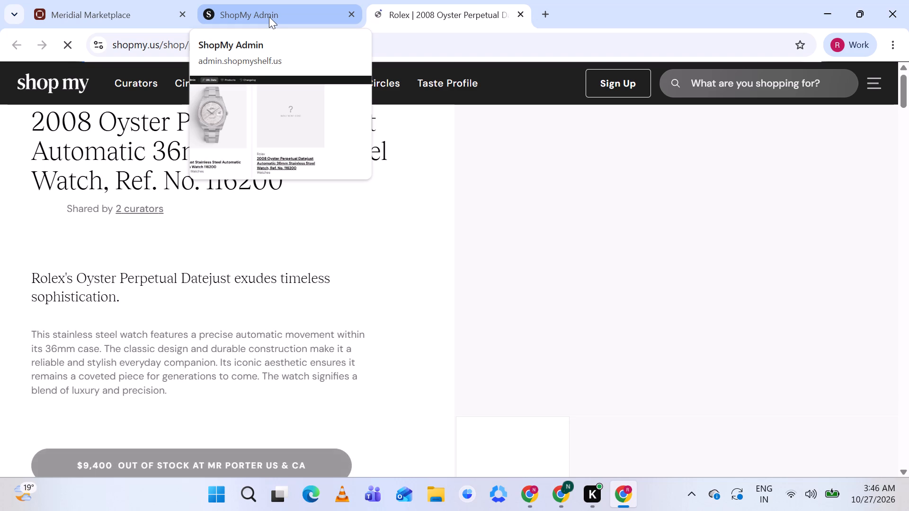
{"action": "scroll", "coordinate": [245, 292], "scroll_direction": "up", "scroll_amount": 1}
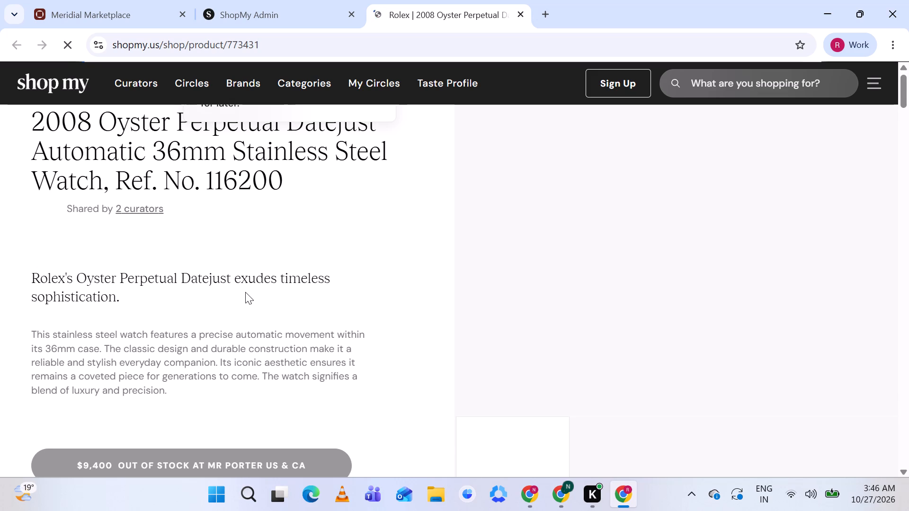
{"action": "left_click", "coordinate": [265, 12]}
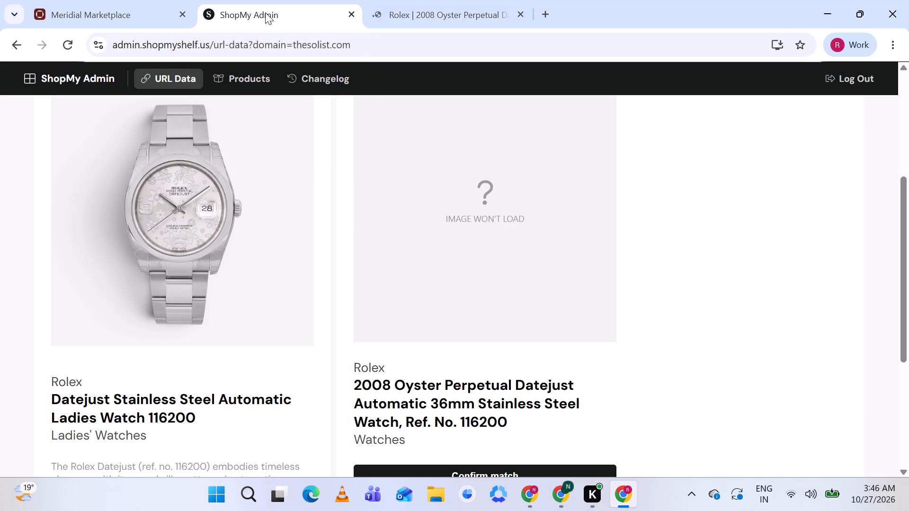
{"action": "left_click", "coordinate": [439, 10]}
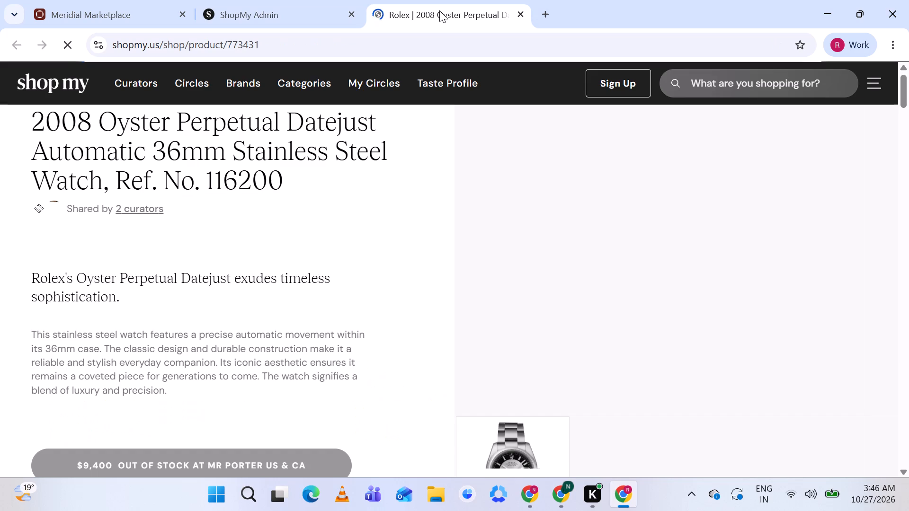
{"action": "left_click", "coordinate": [295, 15]}
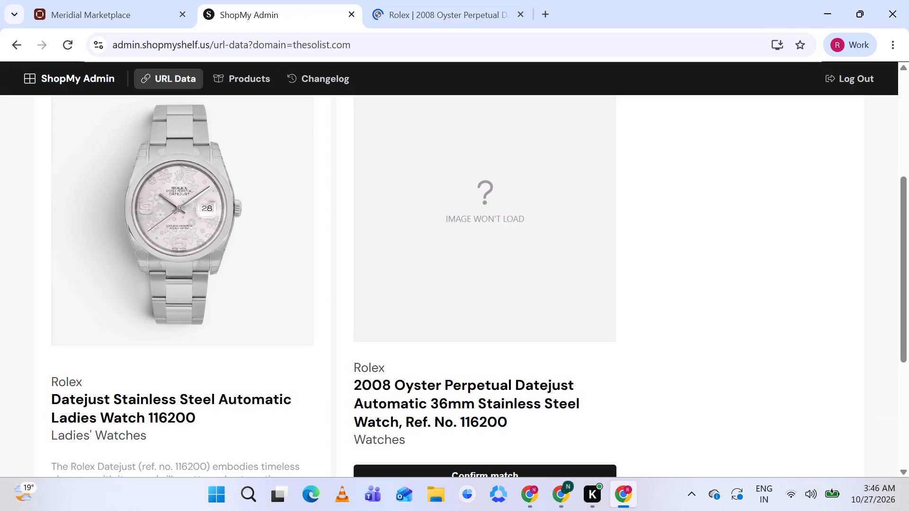
Start a new product entry for the Rolex Datejust watch instead of confirming the suggested match.
{"action": "scroll", "coordinate": [508, 223], "scroll_direction": "up", "scroll_amount": 1}
{"action": "left_click", "coordinate": [814, 203]}
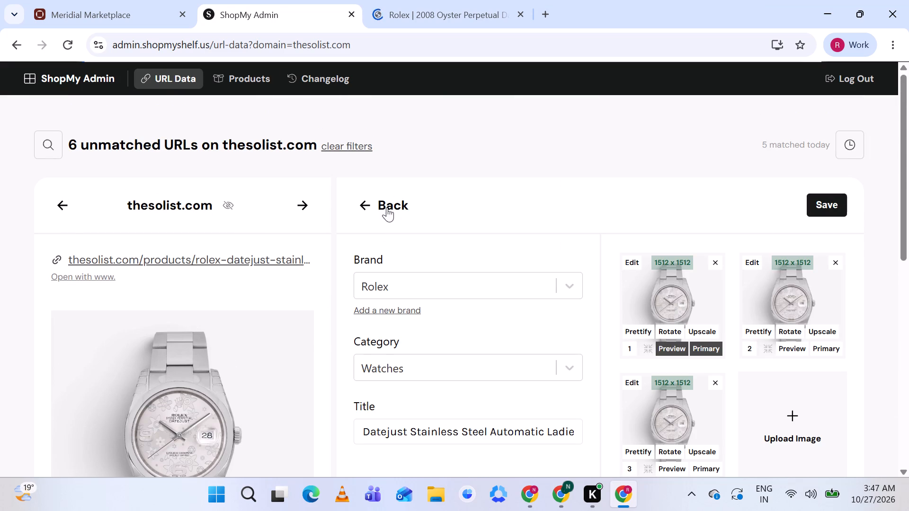
Review the Rolex entry's prefilled brand, category, title and images against the suggested match's product page, and close that page.
{"action": "scroll", "coordinate": [423, 268], "scroll_direction": "down", "scroll_amount": 1}
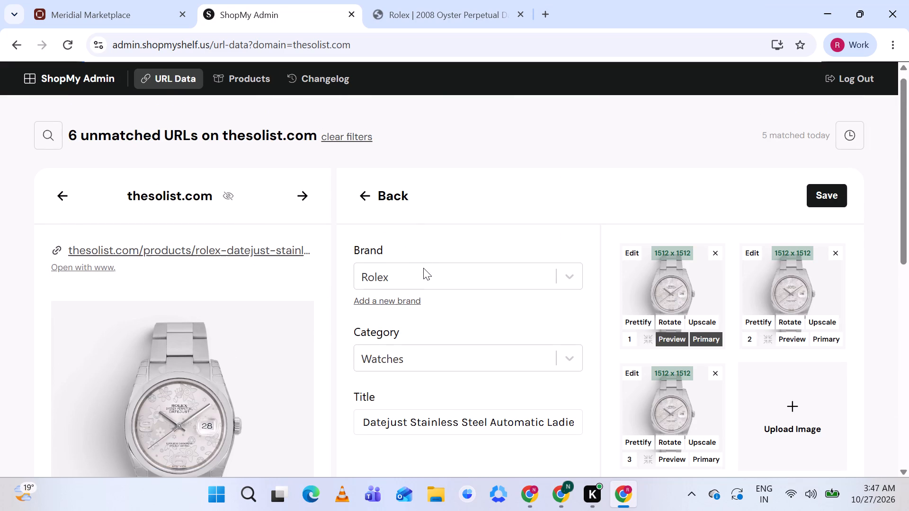
{"action": "scroll", "coordinate": [423, 268], "scroll_direction": "down", "scroll_amount": 1}
{"action": "left_click", "coordinate": [451, 0]}
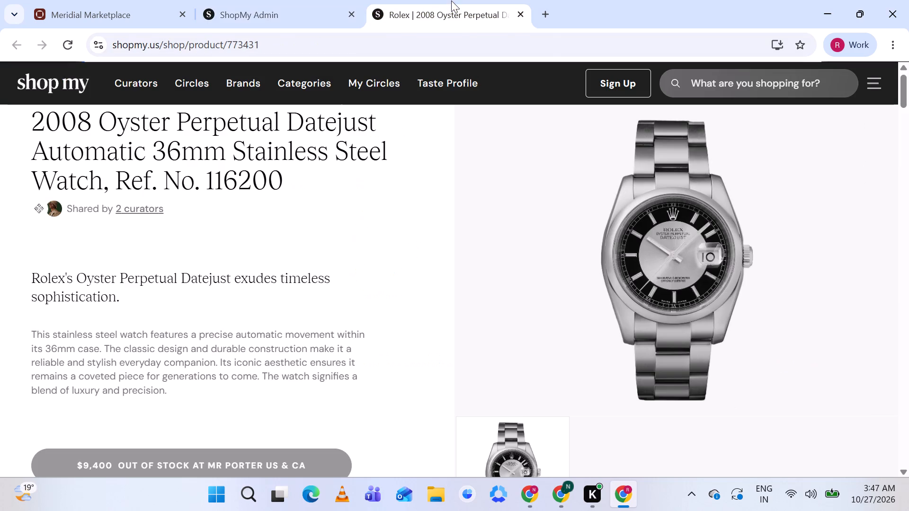
{"action": "left_click", "coordinate": [259, 15]}
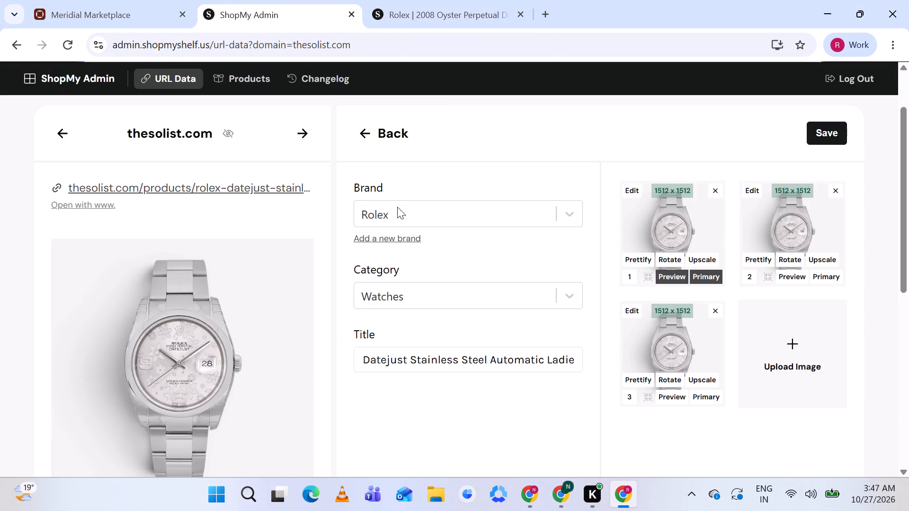
{"action": "scroll", "coordinate": [416, 361], "scroll_direction": "right", "scroll_amount": 2}
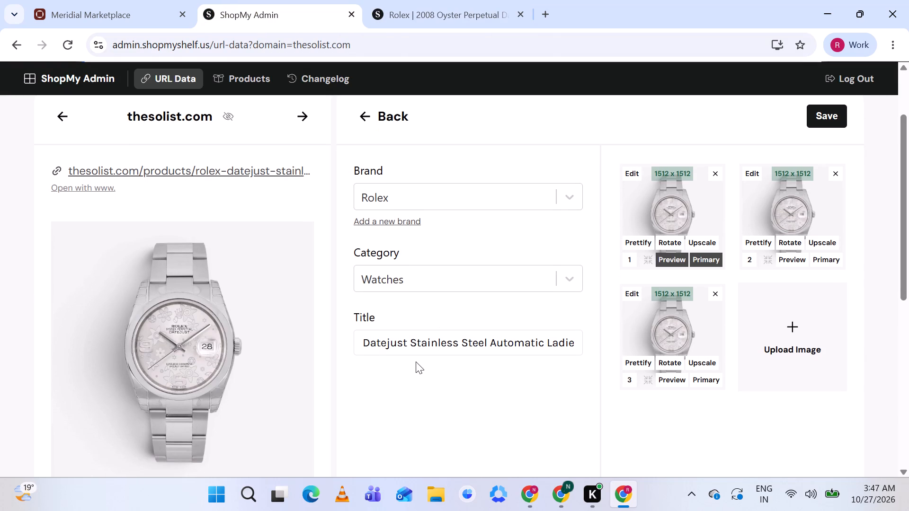
{"action": "scroll", "coordinate": [430, 339], "scroll_direction": "left", "scroll_amount": 2}
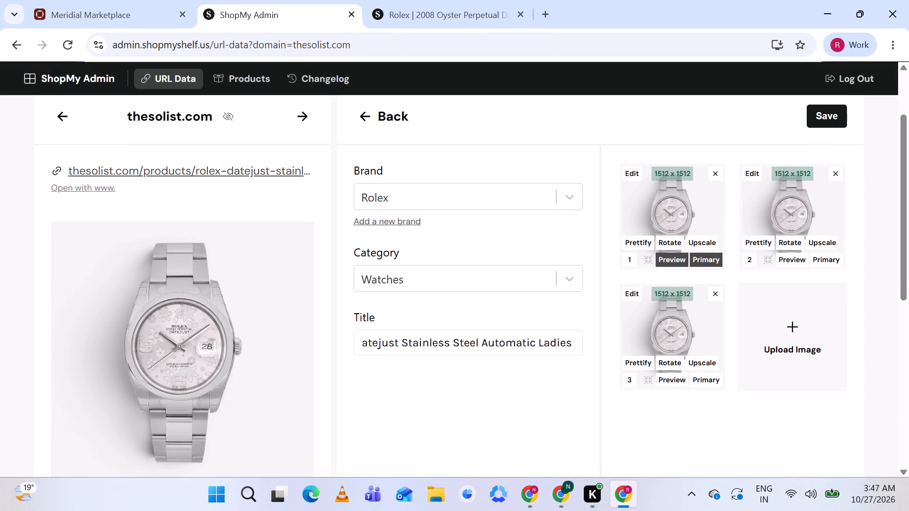
{"action": "scroll", "coordinate": [430, 339], "scroll_direction": "left", "scroll_amount": 1}
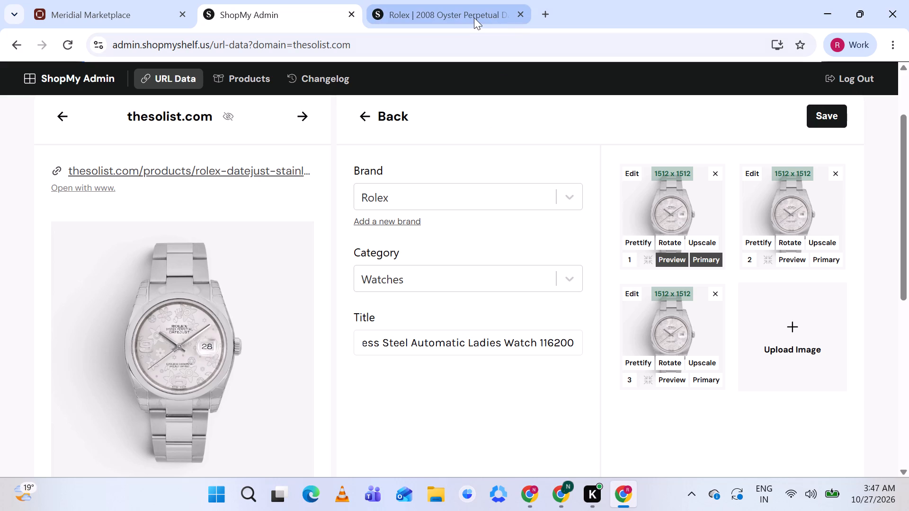
{"action": "left_click", "coordinate": [456, 9]}
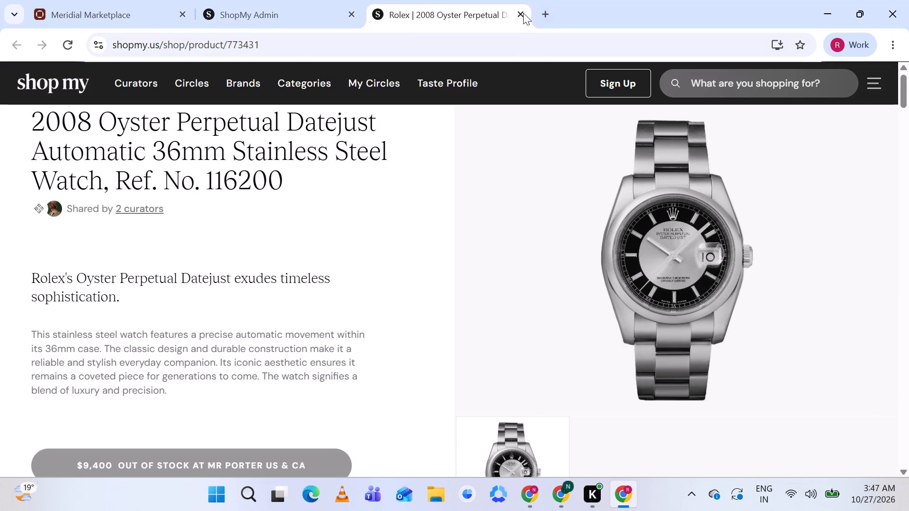
{"action": "left_click", "coordinate": [522, 12]}
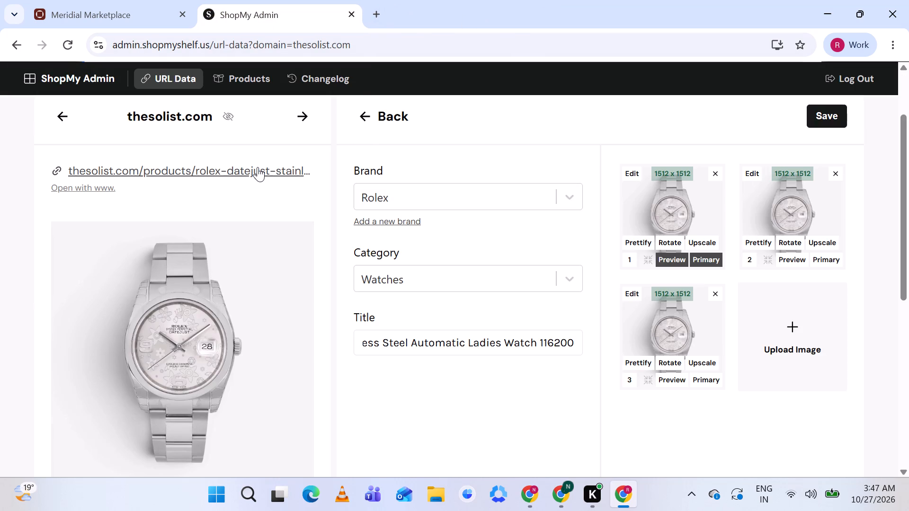
Open the Rolex Datejust's source link on thesolist.com to check its listing and return to ShopMy Admin.
{"action": "left_click", "coordinate": [258, 167]}
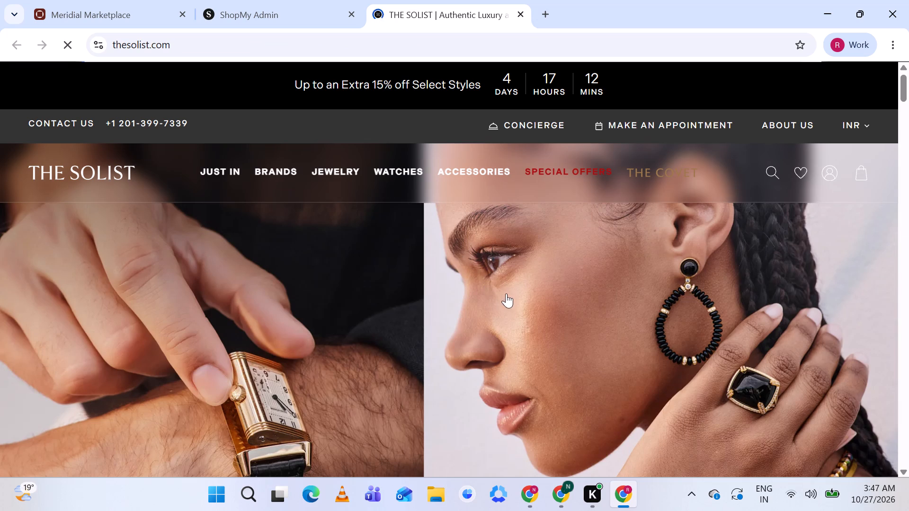
{"action": "scroll", "coordinate": [471, 285], "scroll_direction": "down", "scroll_amount": 3}
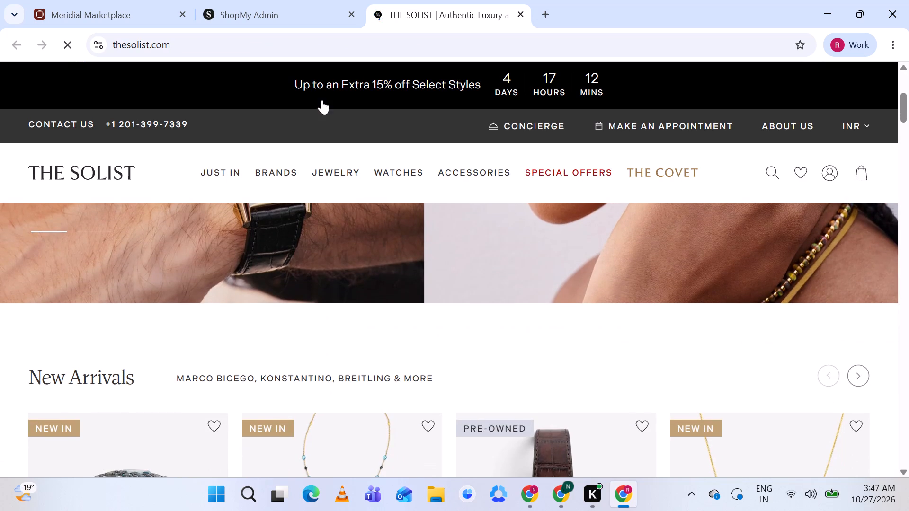
{"action": "left_click", "coordinate": [296, 3]}
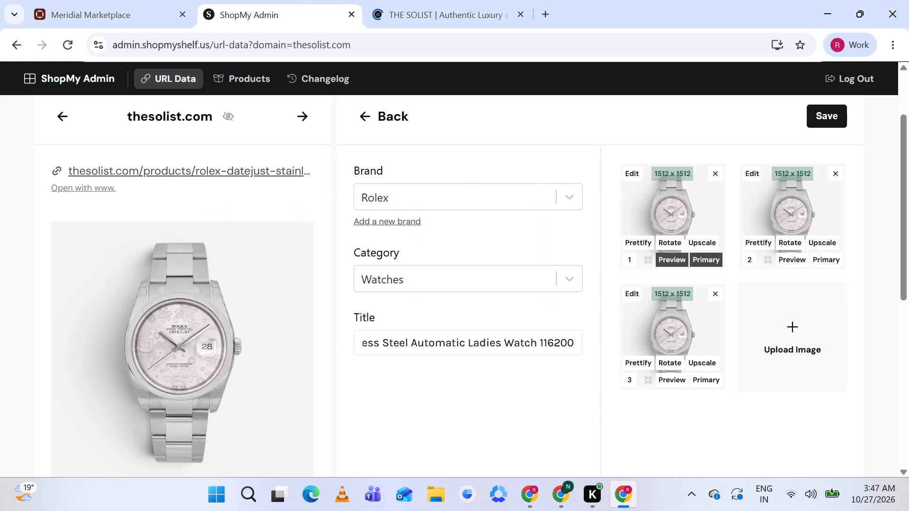
Remove the model number 116200 from the end of the title, leaving "Datejust Stainless Steel Automatic Ladies Watch".
{"action": "left_click", "coordinate": [572, 342]}
{"action": "key", "text": "BackSpace"}
{"action": "key", "text": "BackSpace"}
{"action": "key", "text": "BackSpace"}
{"action": "key", "text": "BackSpace"}
{"action": "key", "text": "BackSpace"}
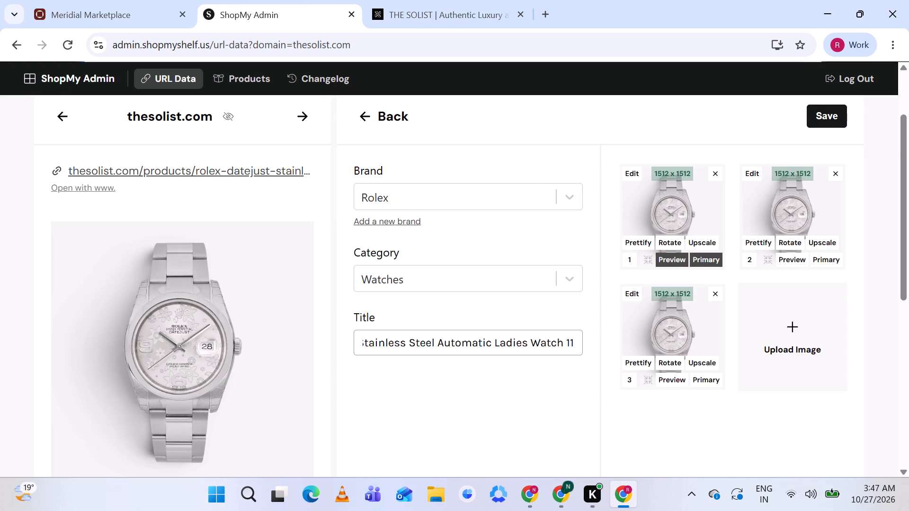
{"action": "key", "text": "BackSpace"}
{"action": "key", "text": "BackSpace"}
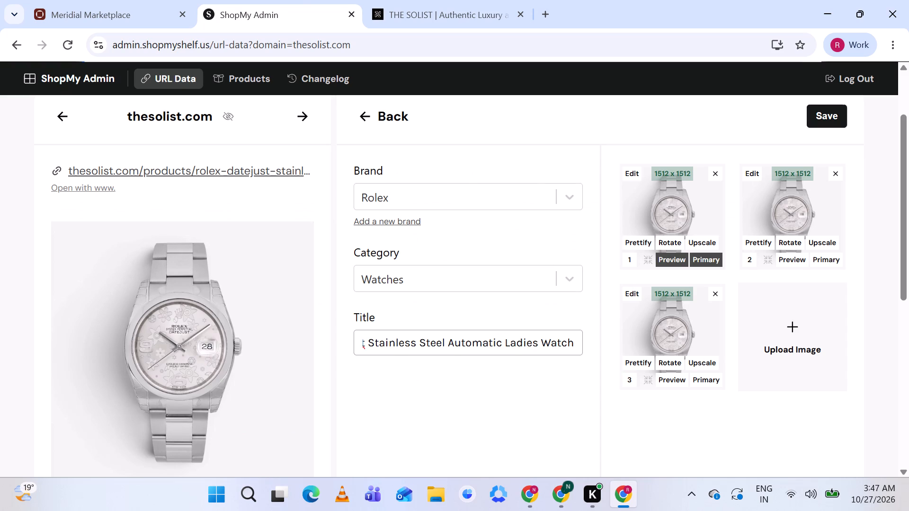
{"action": "scroll", "coordinate": [508, 344], "scroll_direction": "right", "scroll_amount": 2}
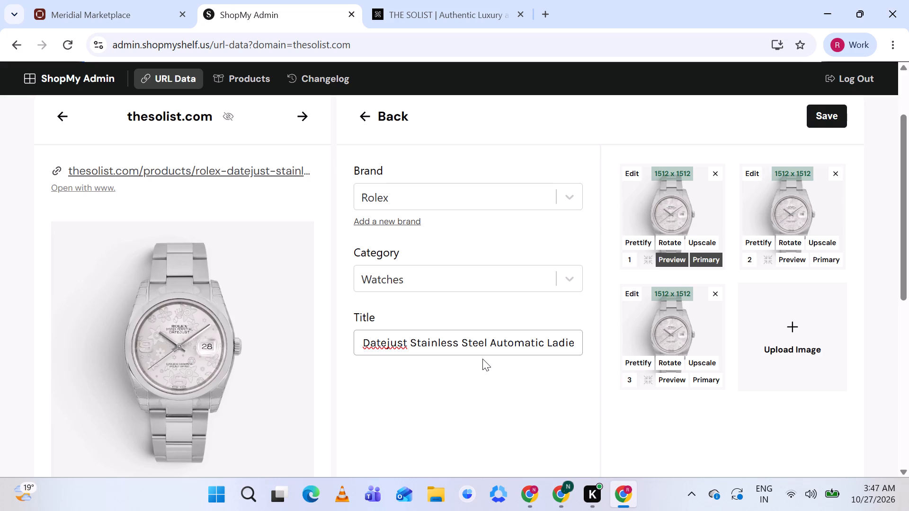
Delete two of the three duplicate Rolex watch images, keeping a single one.
{"action": "scroll", "coordinate": [482, 359], "scroll_direction": "up", "scroll_amount": 2}
{"action": "scroll", "coordinate": [736, 326], "scroll_direction": "down", "scroll_amount": 1}
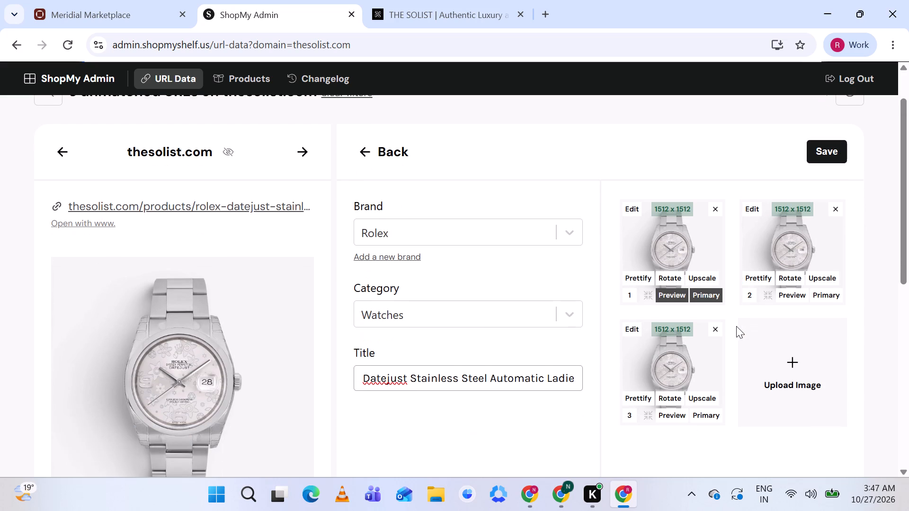
{"action": "scroll", "coordinate": [736, 326], "scroll_direction": "down", "scroll_amount": 1}
{"action": "left_click", "coordinate": [713, 322]}
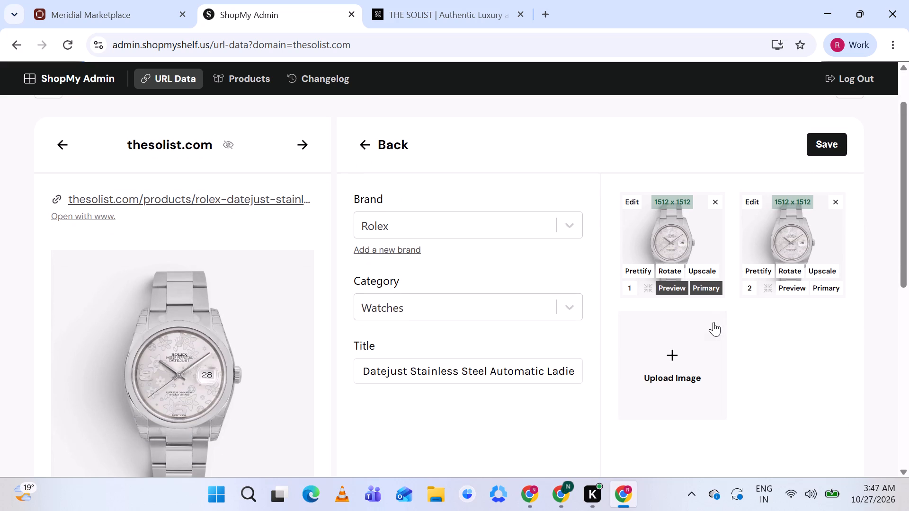
{"action": "left_click", "coordinate": [717, 202]}
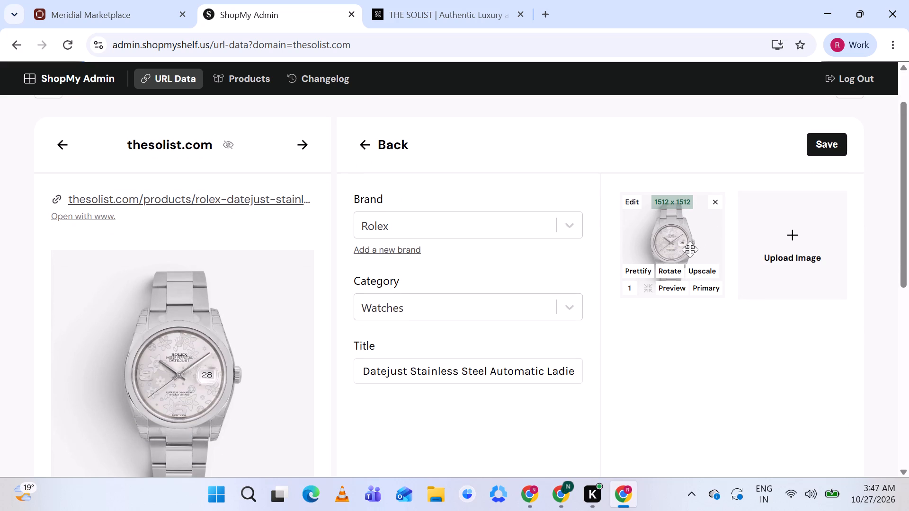
Apply Prettify to the remaining watch image and save the new Rolex product.
{"action": "left_click", "coordinate": [643, 269]}
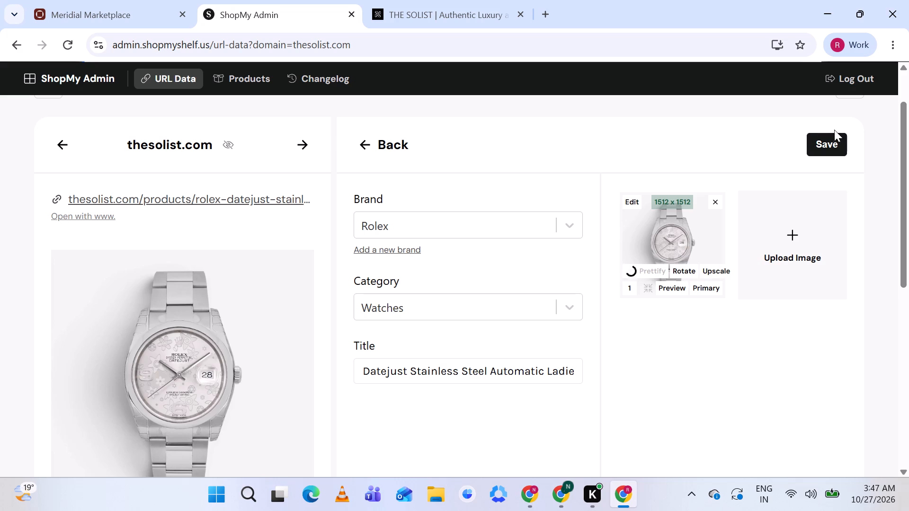
{"action": "left_click", "coordinate": [828, 147]}
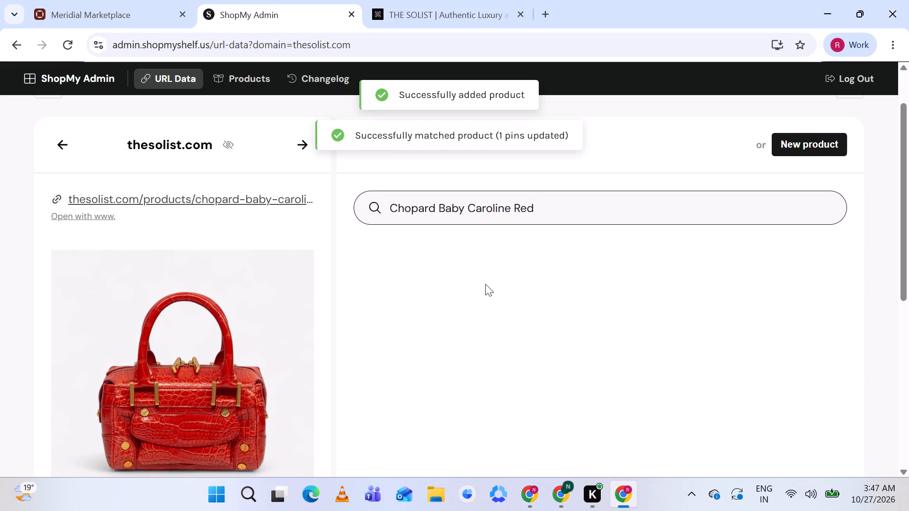
Look over the queued Chopard Baby Caroline red alligator handbag and start a new product entry for it.
{"action": "scroll", "coordinate": [485, 284], "scroll_direction": "down", "scroll_amount": 1}
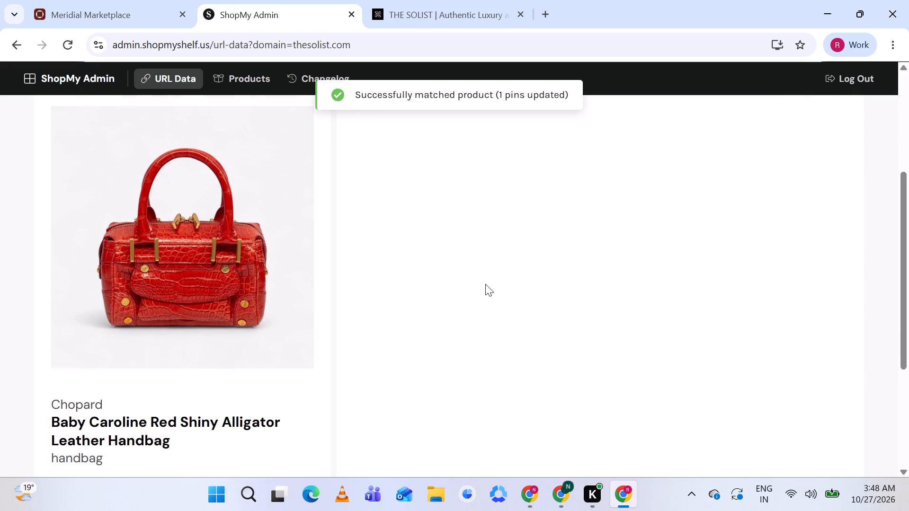
{"action": "scroll", "coordinate": [485, 284], "scroll_direction": "down", "scroll_amount": 2}
{"action": "scroll", "coordinate": [485, 284], "scroll_direction": "up", "scroll_amount": 3}
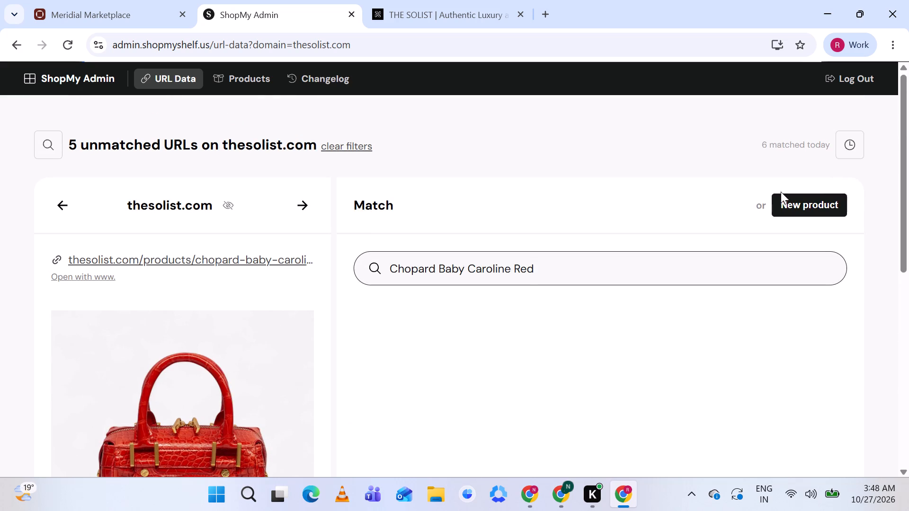
{"action": "left_click", "coordinate": [797, 203]}
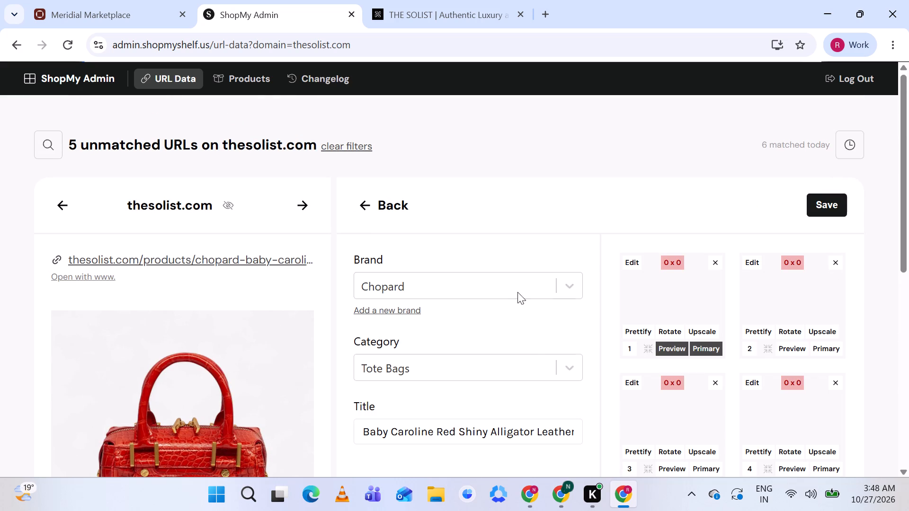
Delete the Chopard entry's extra front-view, dust bag and interior images, keeping only one front view and the angled view.
{"action": "scroll", "coordinate": [510, 295], "scroll_direction": "down", "scroll_amount": 2}
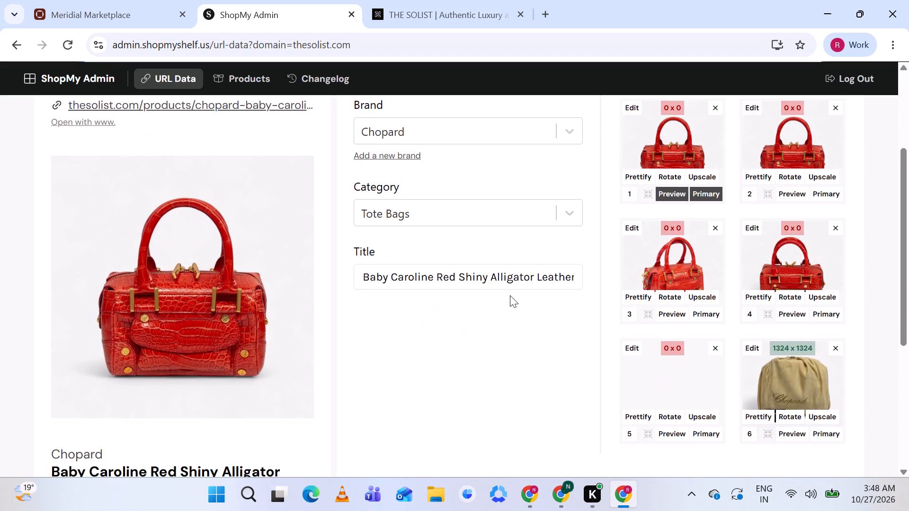
{"action": "scroll", "coordinate": [766, 169], "scroll_direction": "up", "scroll_amount": 1}
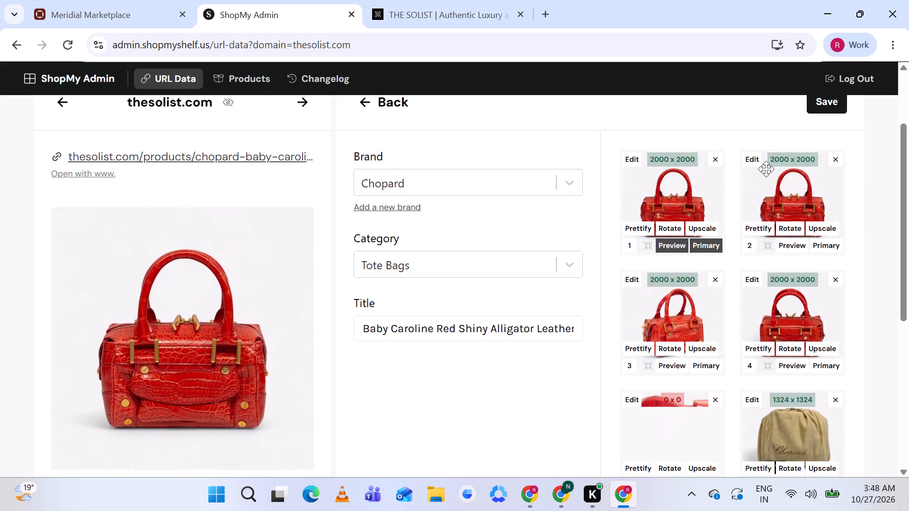
{"action": "scroll", "coordinate": [766, 169], "scroll_direction": "up", "scroll_amount": 1}
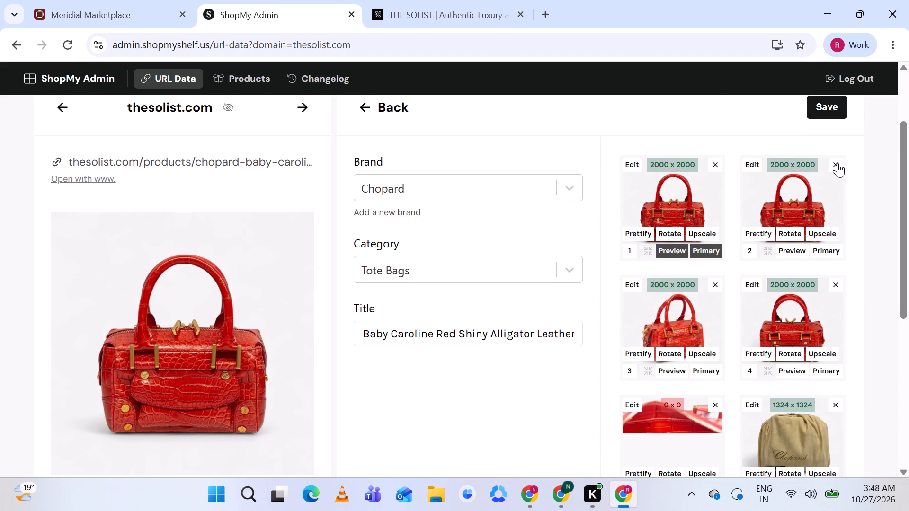
{"action": "left_click", "coordinate": [838, 163]}
{"action": "scroll", "coordinate": [738, 217], "scroll_direction": "down", "scroll_amount": 2}
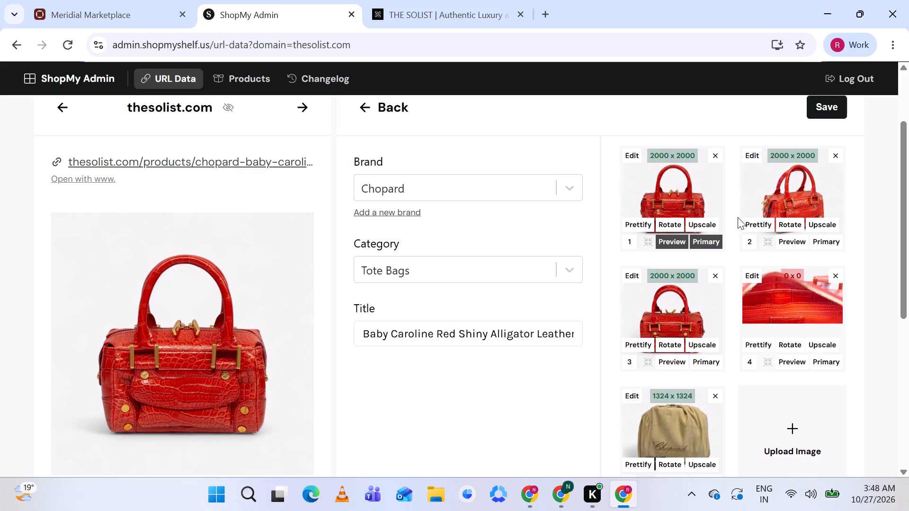
{"action": "scroll", "coordinate": [738, 217], "scroll_direction": "down", "scroll_amount": 1}
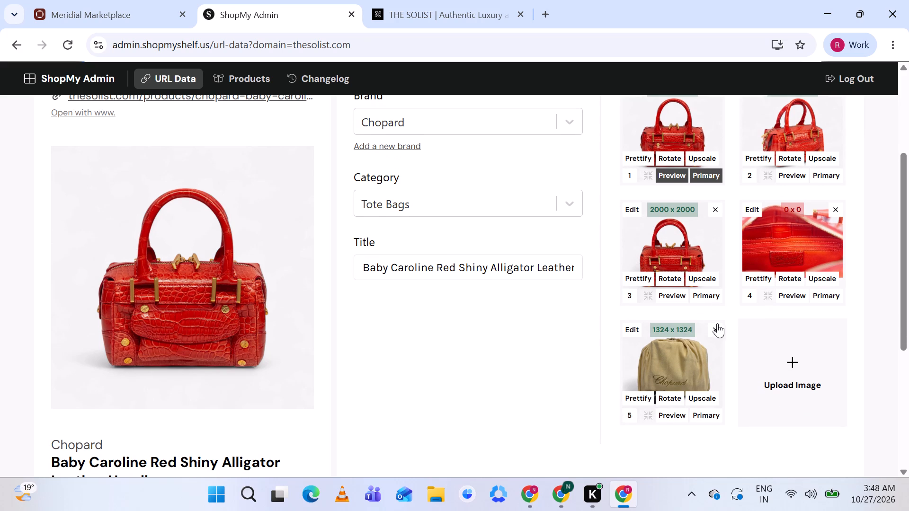
{"action": "left_click", "coordinate": [713, 328]}
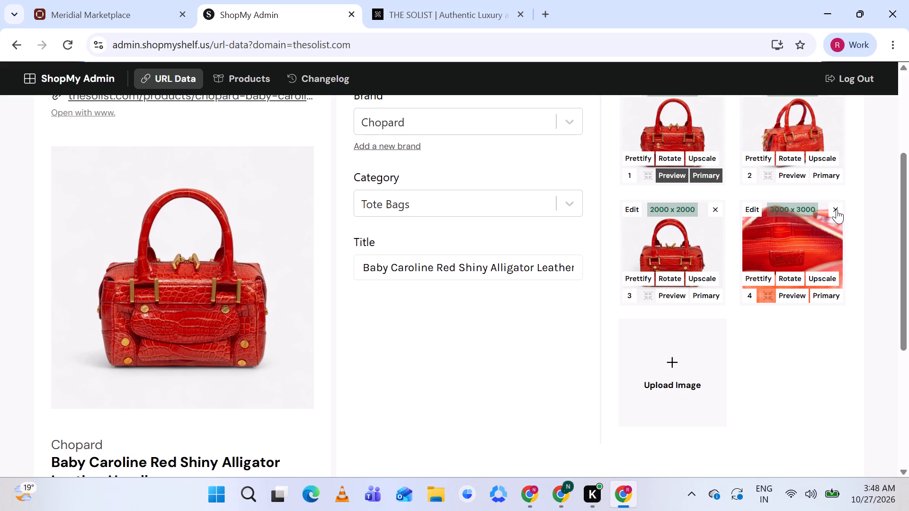
{"action": "left_click", "coordinate": [713, 208]}
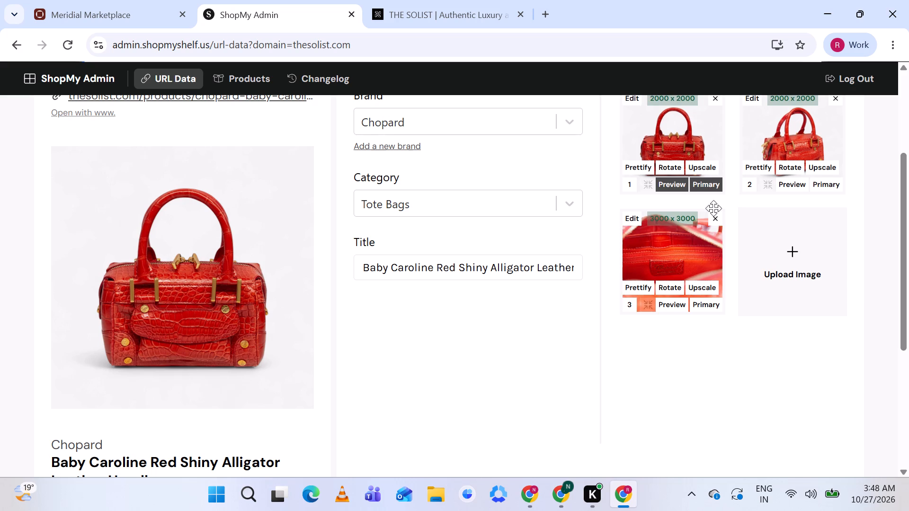
{"action": "left_click", "coordinate": [716, 218]}
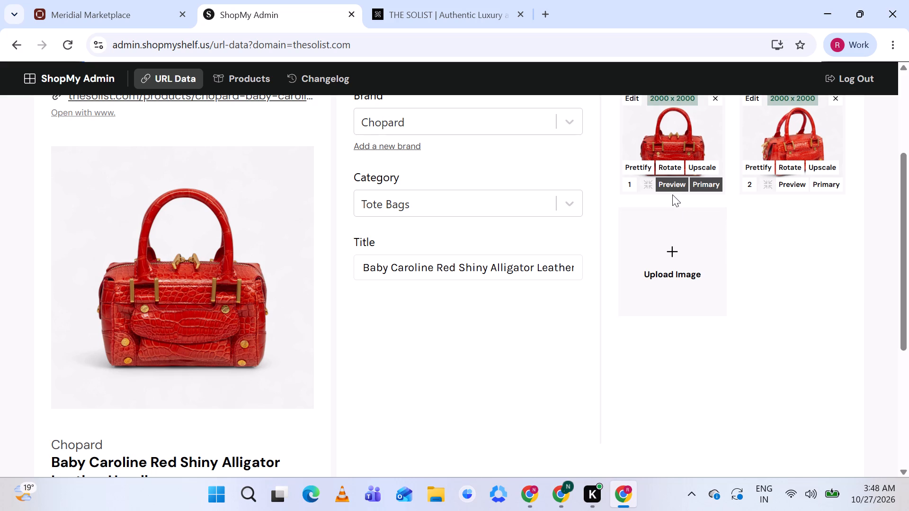
{"action": "scroll", "coordinate": [672, 194], "scroll_direction": "up", "scroll_amount": 1}
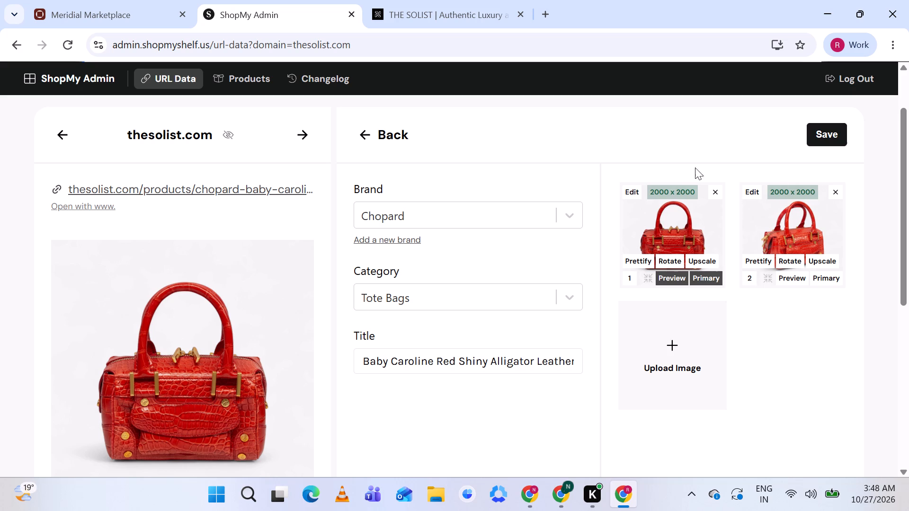
Check the Chopard handbag's source link on thesolist.com, and review the entry's full title in ShopMy Admin.
{"action": "left_click", "coordinate": [261, 185]}
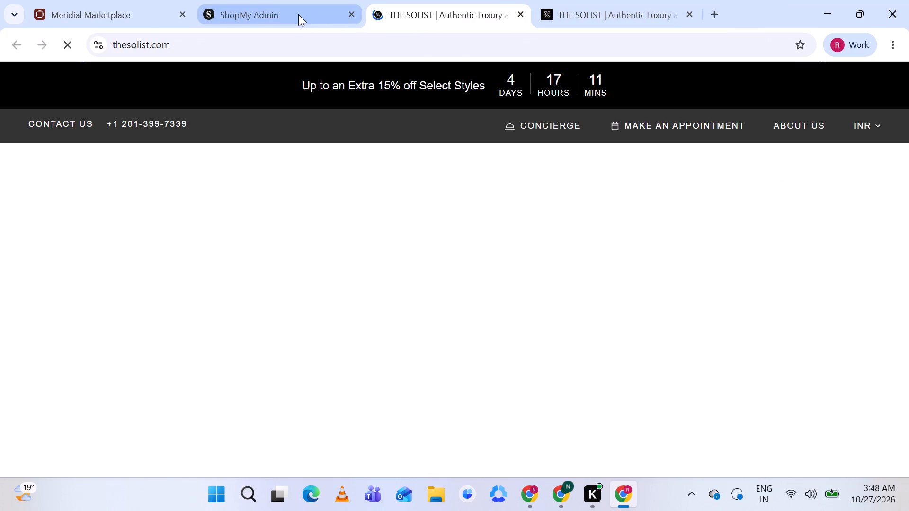
{"action": "left_click", "coordinate": [296, 14]}
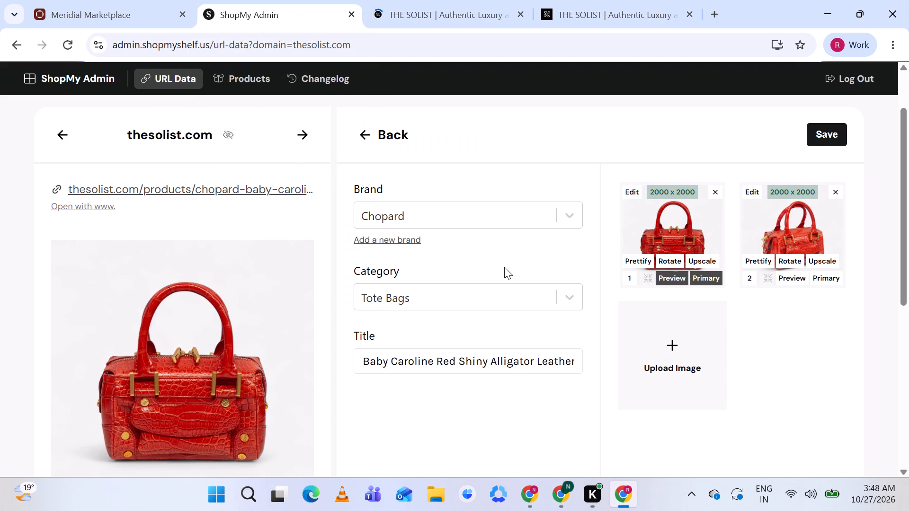
{"action": "scroll", "coordinate": [504, 267], "scroll_direction": "down", "scroll_amount": 1}
{"action": "scroll", "coordinate": [508, 298], "scroll_direction": "left", "scroll_amount": 1}
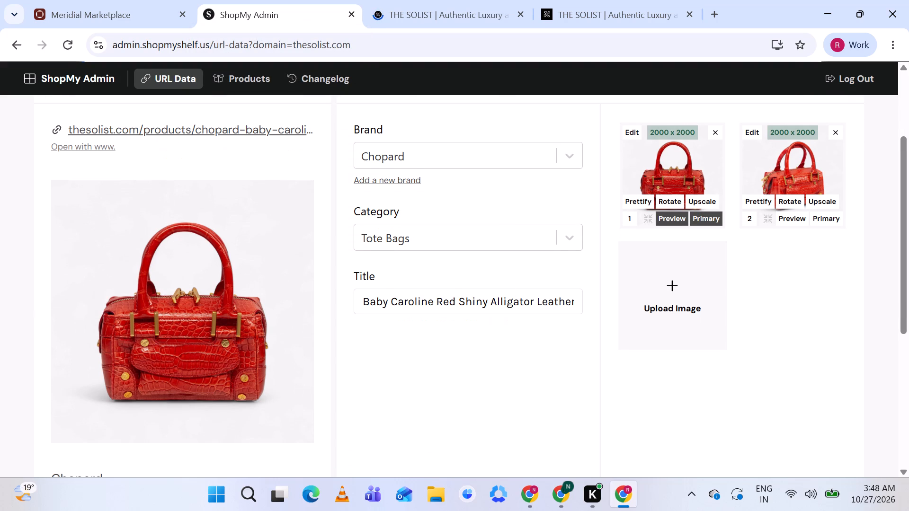
{"action": "scroll", "coordinate": [508, 298], "scroll_direction": "left", "scroll_amount": 1}
{"action": "scroll", "coordinate": [514, 294], "scroll_direction": "right", "scroll_amount": 1}
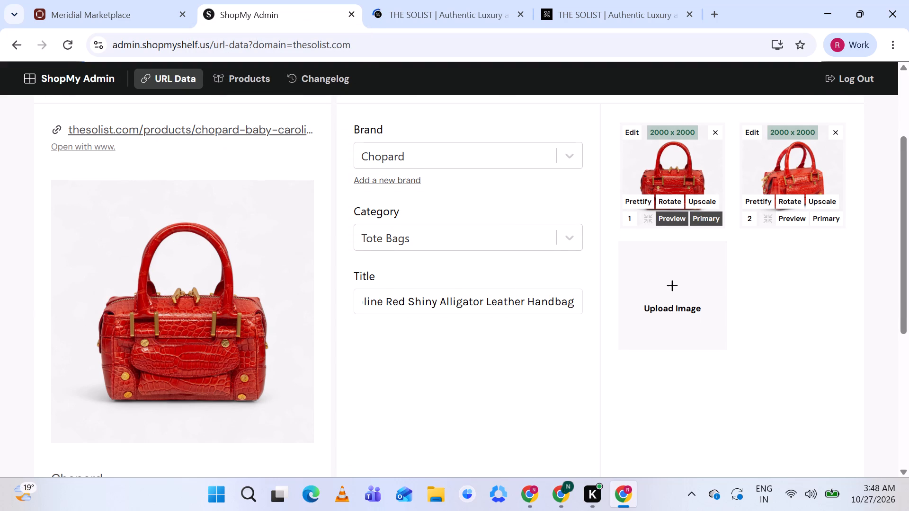
{"action": "scroll", "coordinate": [514, 294], "scroll_direction": "right", "scroll_amount": 1}
{"action": "scroll", "coordinate": [463, 303], "scroll_direction": "right", "scroll_amount": 3}
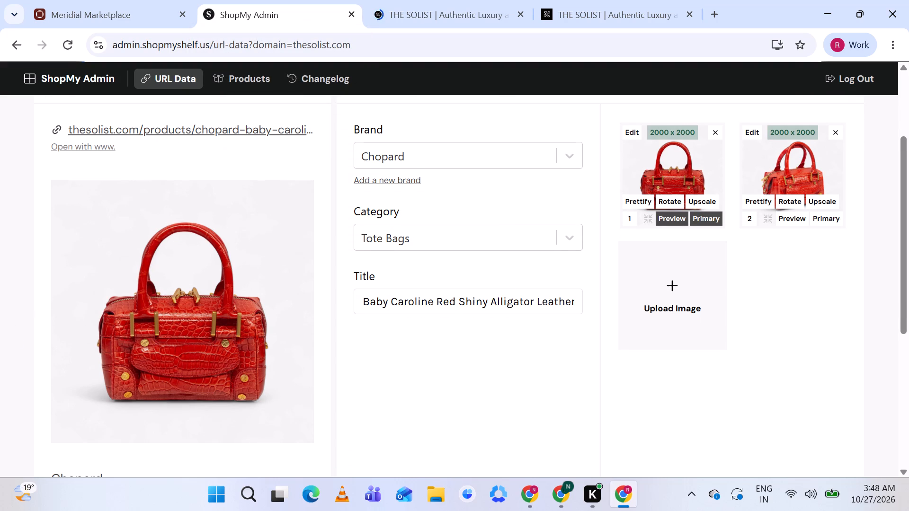
{"action": "scroll", "coordinate": [463, 303], "scroll_direction": "right", "scroll_amount": 1}
Save the new Chopard Baby Caroline handbag product under Tote Bags.
{"action": "scroll", "coordinate": [474, 294], "scroll_direction": "up", "scroll_amount": 1}
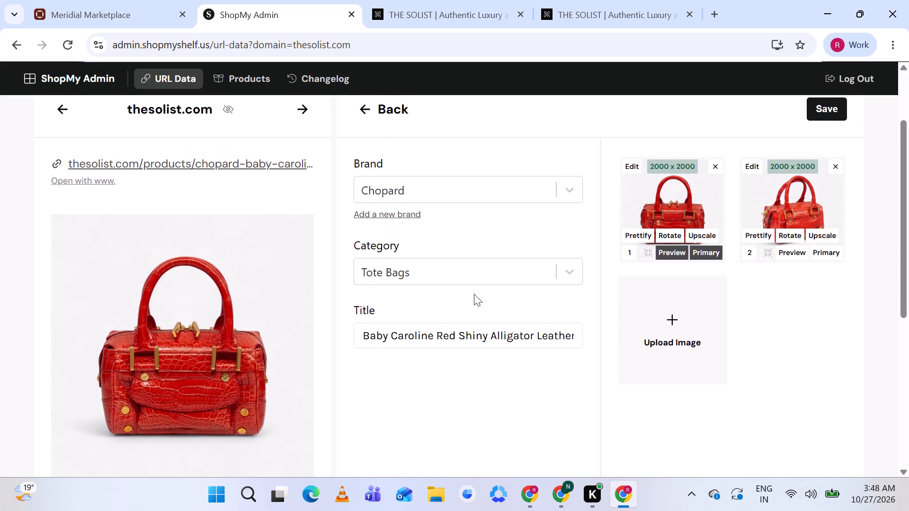
{"action": "scroll", "coordinate": [474, 294], "scroll_direction": "up", "scroll_amount": 1}
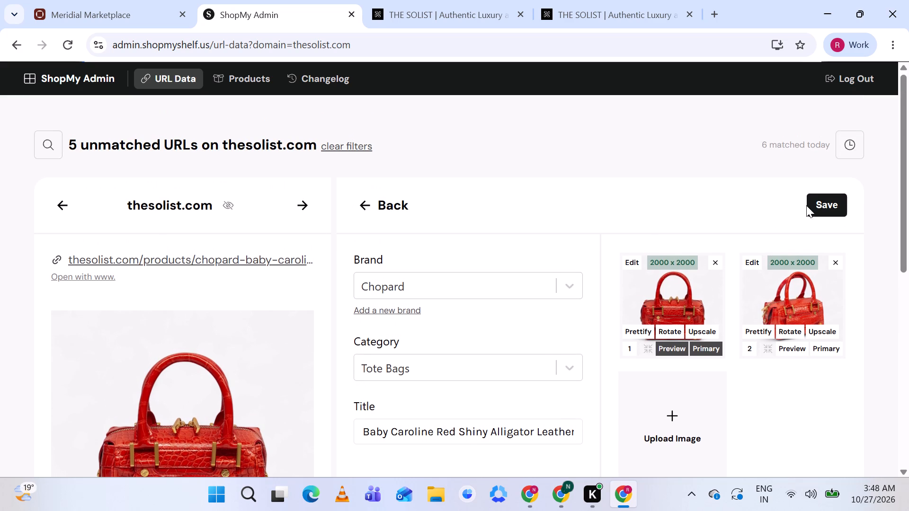
{"action": "left_click", "coordinate": [824, 204]}
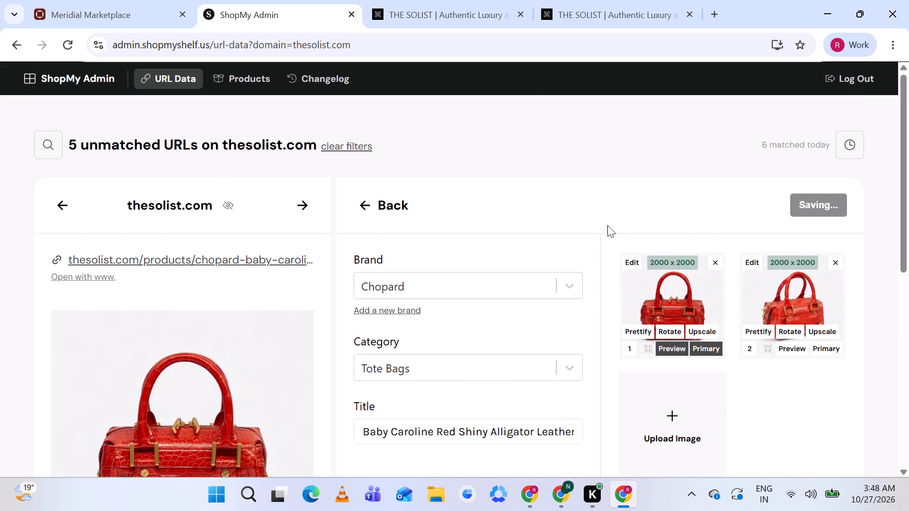
Compare the queued Franck Muller Vanguard 32 ladies watch with the ShopMy product page of its suggested match, Vanguard Automatic Dial Watch.
{"action": "scroll", "coordinate": [462, 293], "scroll_direction": "down", "scroll_amount": 1}
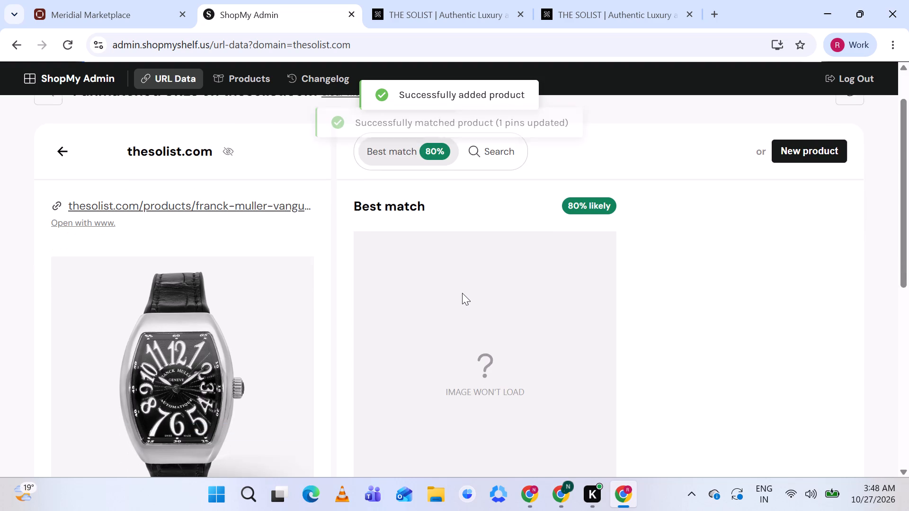
{"action": "scroll", "coordinate": [462, 293], "scroll_direction": "down", "scroll_amount": 3}
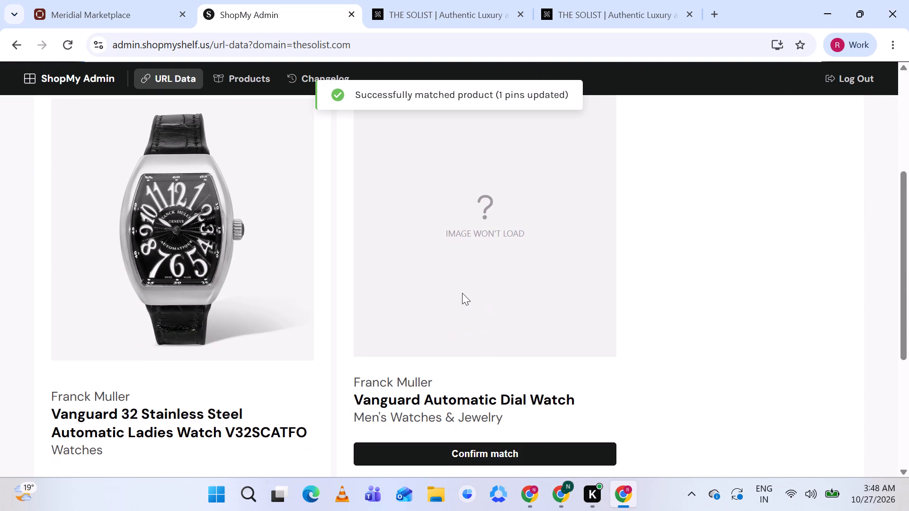
{"action": "left_click", "coordinate": [437, 390]}
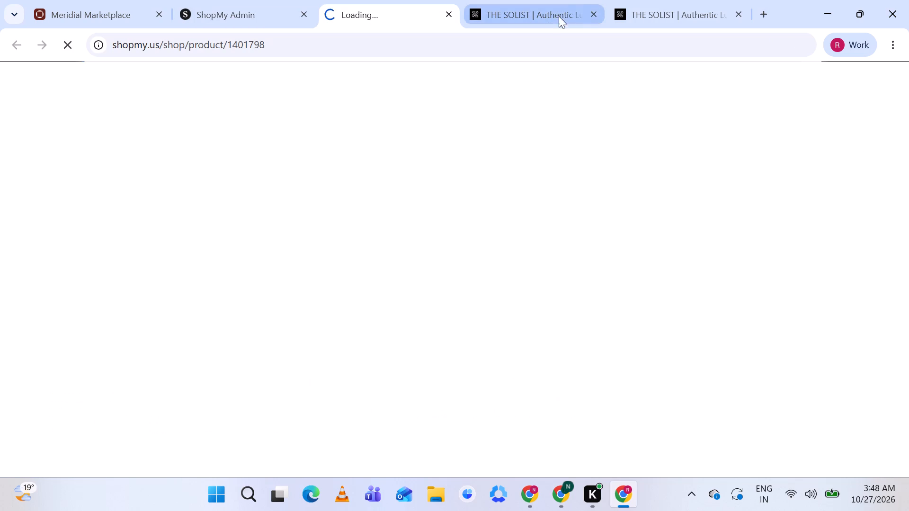
{"action": "left_click", "coordinate": [595, 12]}
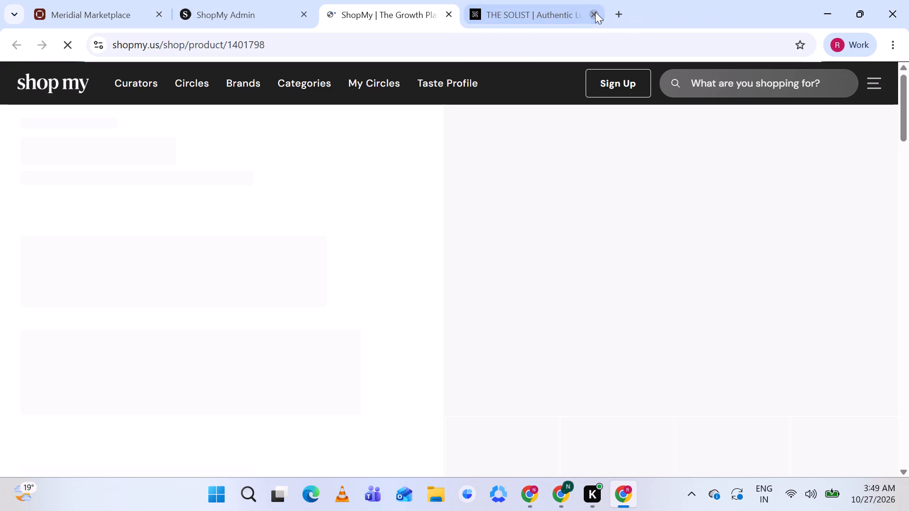
{"action": "left_click", "coordinate": [594, 12]}
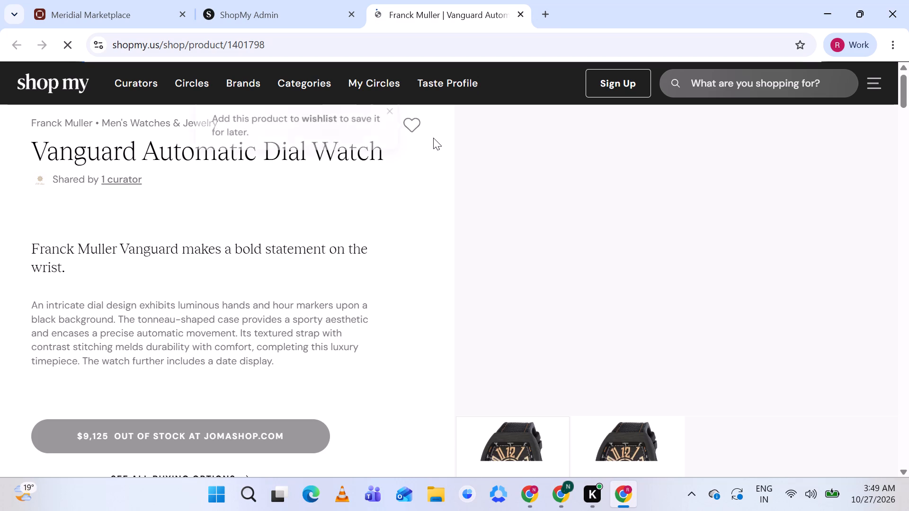
{"action": "scroll", "coordinate": [564, 234], "scroll_direction": "down", "scroll_amount": 2}
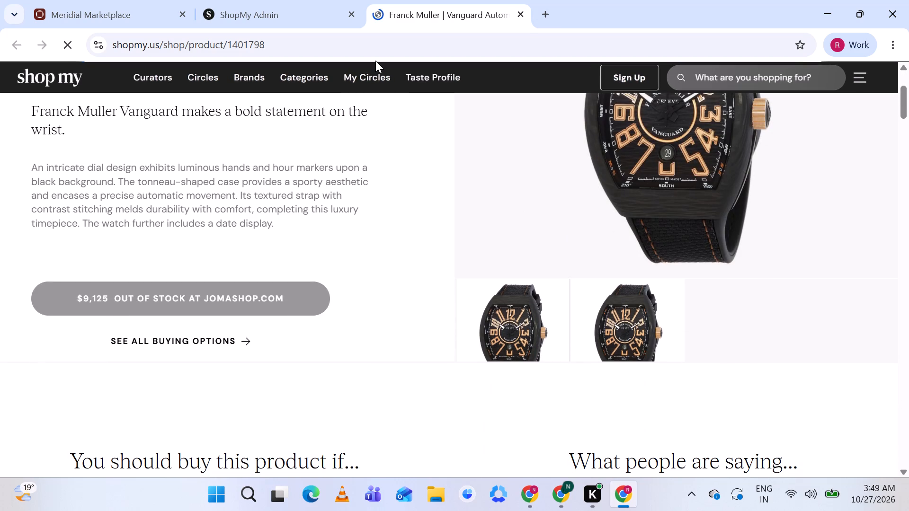
{"action": "left_click", "coordinate": [266, 0]}
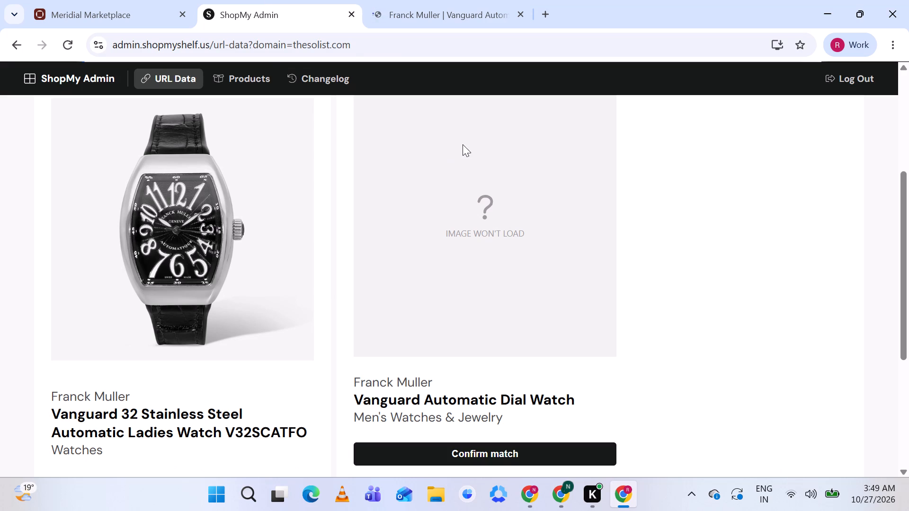
Start a new product entry for the Franck Muller watch and delete its duplicate images, keeping only one.
{"action": "scroll", "coordinate": [463, 144], "scroll_direction": "up", "scroll_amount": 3}
{"action": "left_click", "coordinate": [803, 206]}
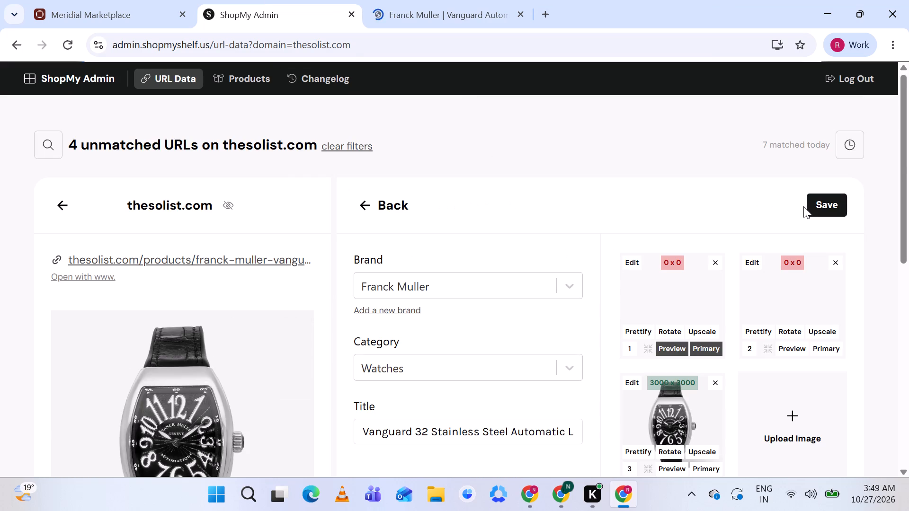
{"action": "left_click", "coordinate": [520, 14]}
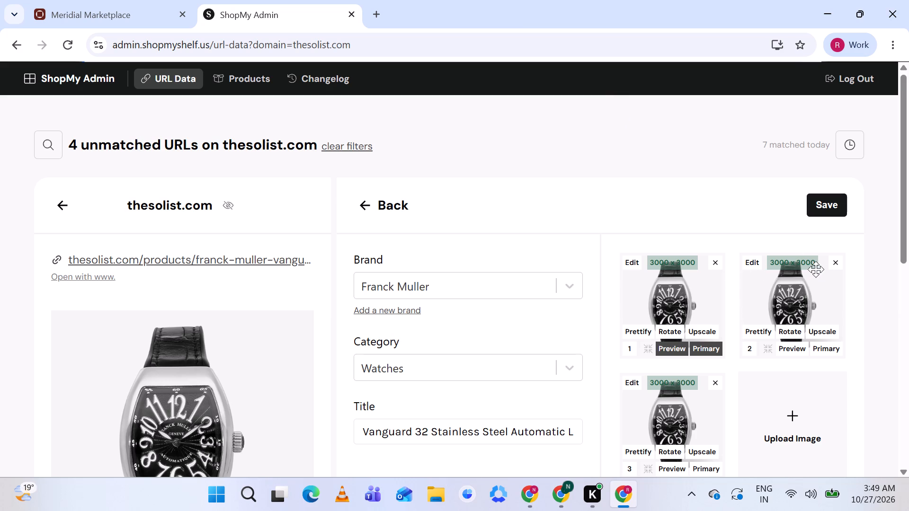
{"action": "left_click", "coordinate": [833, 264]}
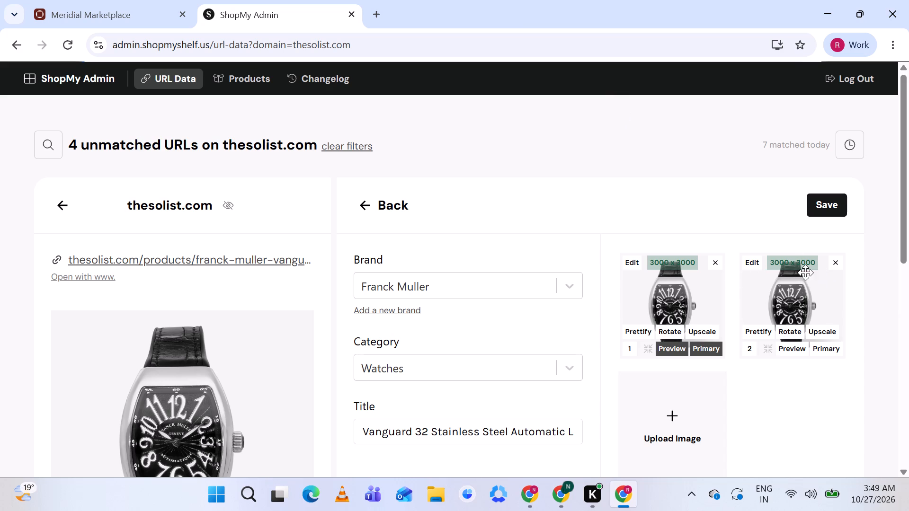
{"action": "left_click", "coordinate": [837, 260]}
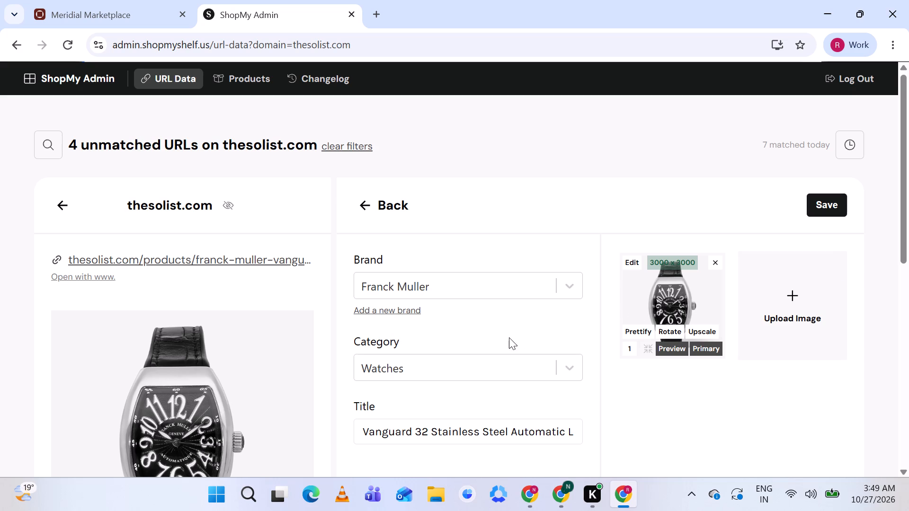
Check the Franck Muller watch's source link on thesolist.com and look over the page it opens.
{"action": "scroll", "coordinate": [503, 339], "scroll_direction": "down", "scroll_amount": 1}
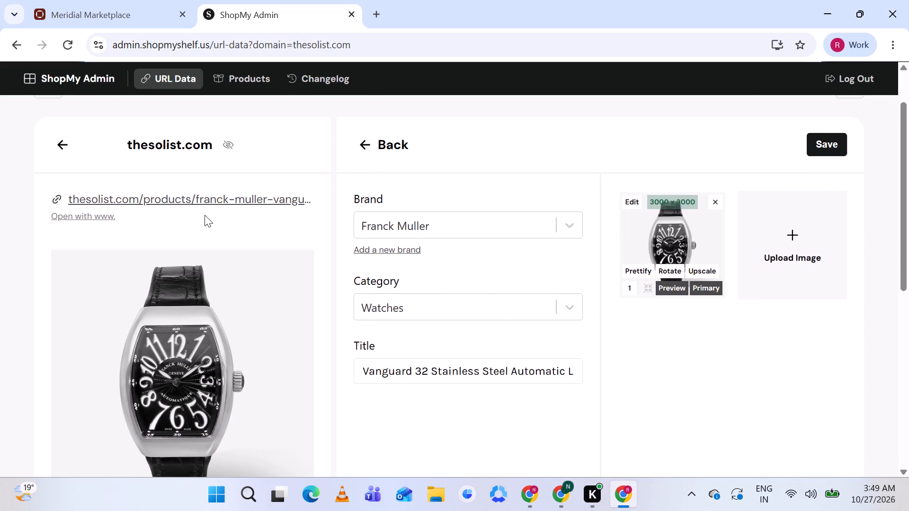
{"action": "left_click", "coordinate": [215, 201]}
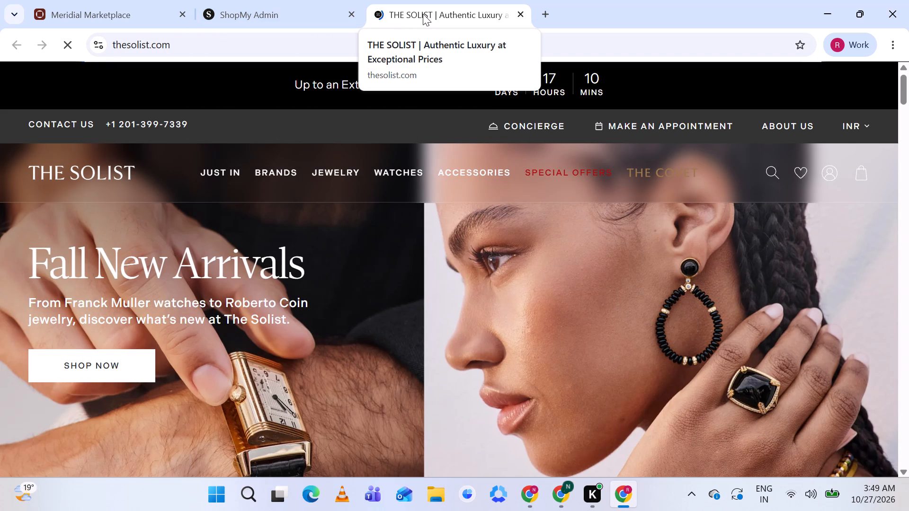
{"action": "scroll", "coordinate": [390, 174], "scroll_direction": "down", "scroll_amount": 3}
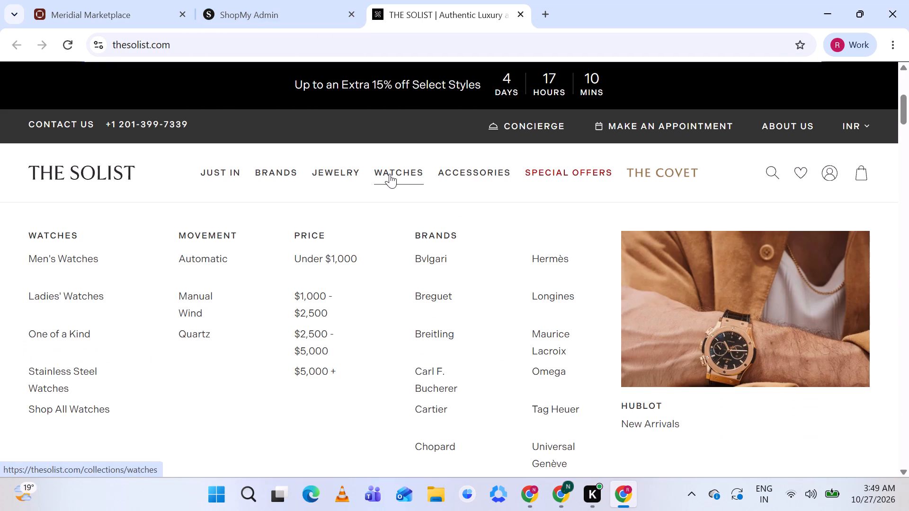
{"action": "scroll", "coordinate": [656, 344], "scroll_direction": "down", "scroll_amount": 1}
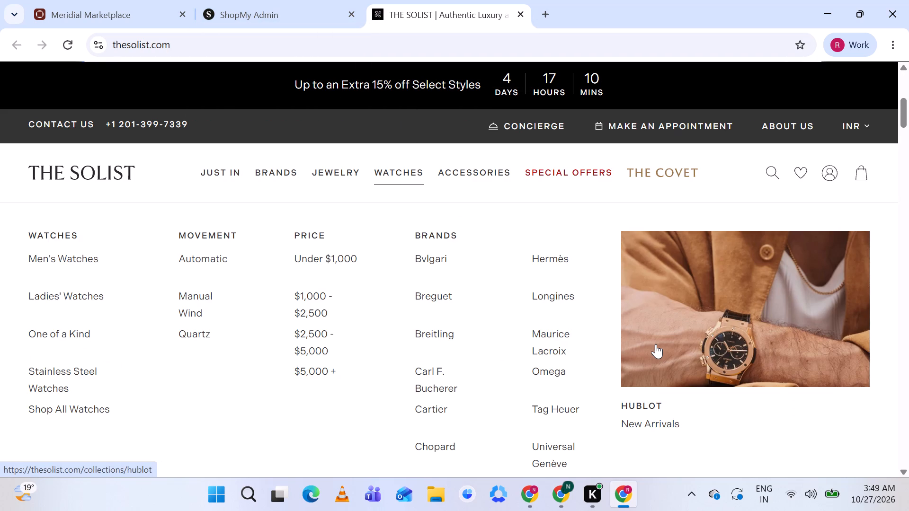
{"action": "scroll", "coordinate": [656, 344], "scroll_direction": "up", "scroll_amount": 2}
{"action": "scroll", "coordinate": [654, 421], "scroll_direction": "down", "scroll_amount": 3}
{"action": "scroll", "coordinate": [654, 421], "scroll_direction": "up", "scroll_amount": 2}
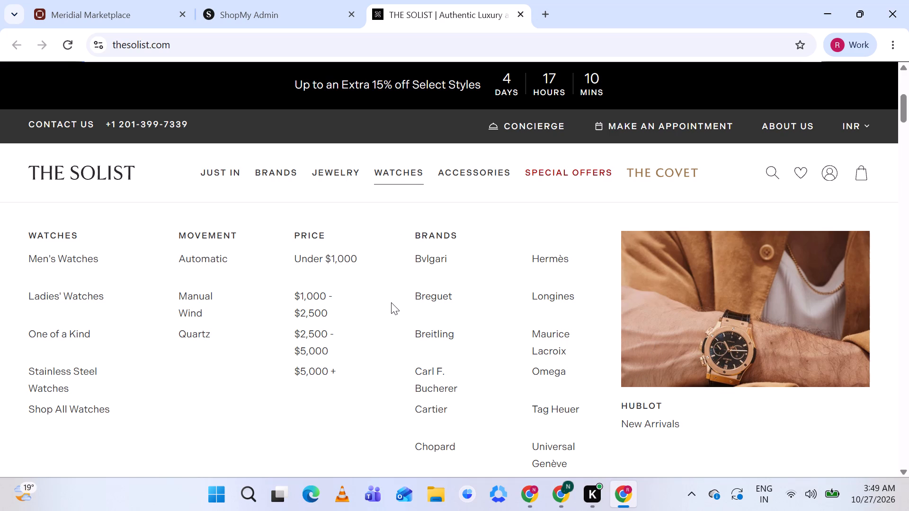
{"action": "scroll", "coordinate": [391, 302], "scroll_direction": "down", "scroll_amount": 1}
{"action": "scroll", "coordinate": [391, 302], "scroll_direction": "up", "scroll_amount": 2}
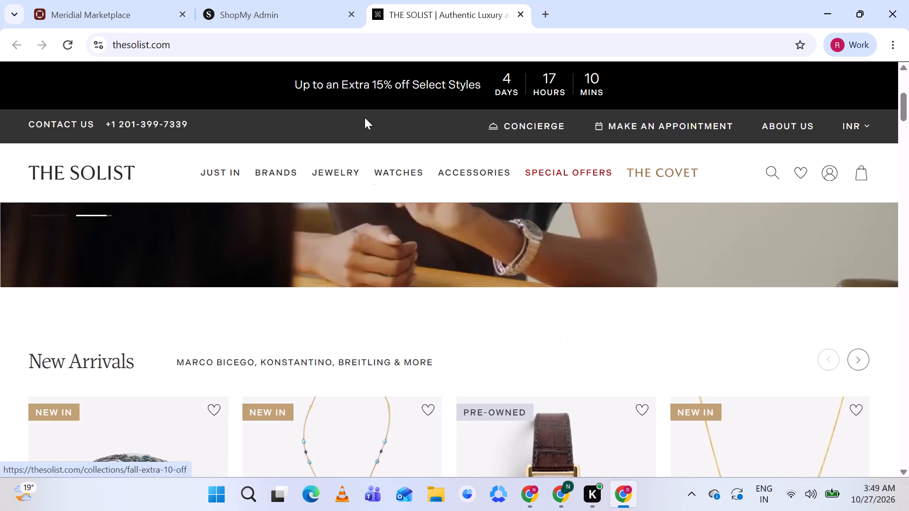
In ShopMy Admin, remove the model code from the watch's title, leaving "Vanguard 32 Stainless Steel Automatic Ladies Watch".
{"action": "left_click", "coordinate": [267, 3]}
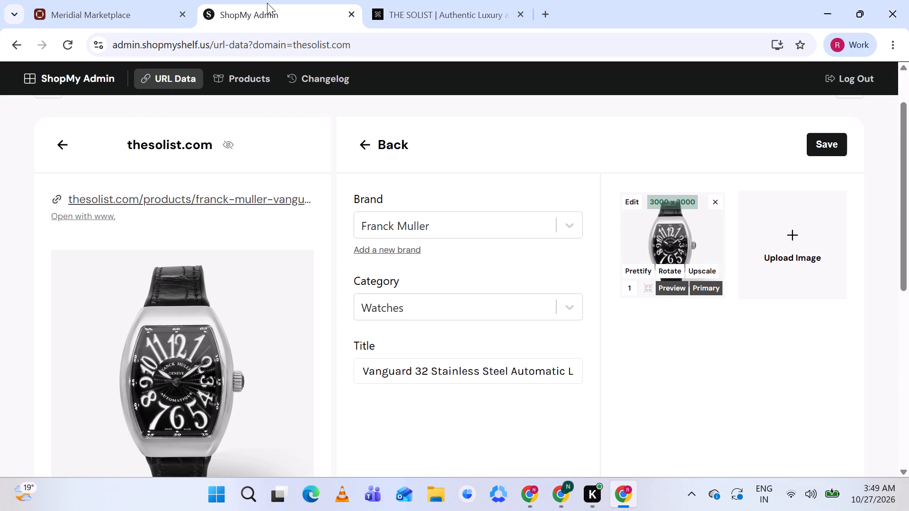
{"action": "scroll", "coordinate": [476, 363], "scroll_direction": "left", "scroll_amount": 3}
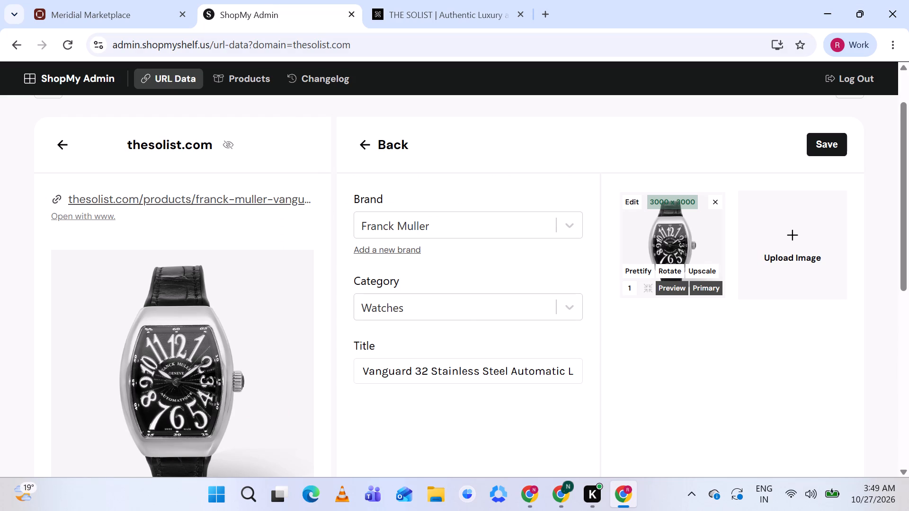
{"action": "left_click", "coordinate": [488, 381]}
{"action": "scroll", "coordinate": [488, 381], "scroll_direction": "left", "scroll_amount": 4}
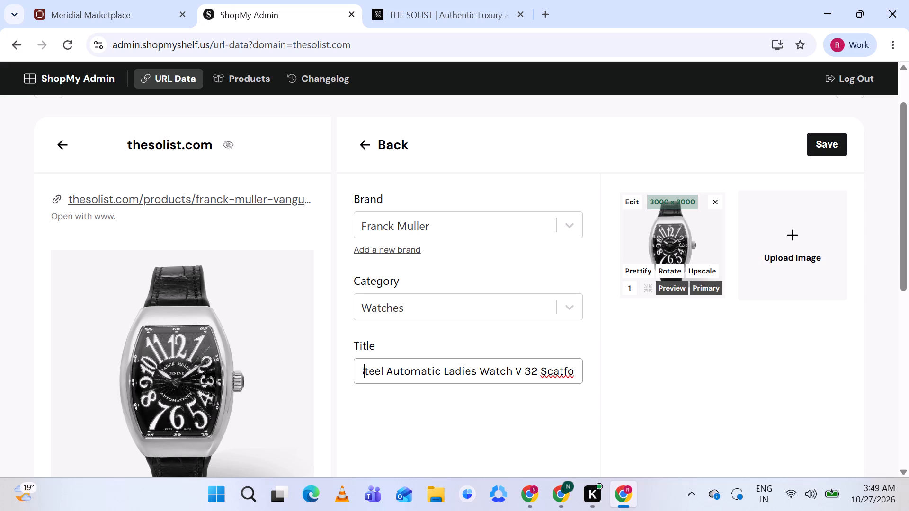
{"action": "scroll", "coordinate": [500, 372], "scroll_direction": "left", "scroll_amount": 1}
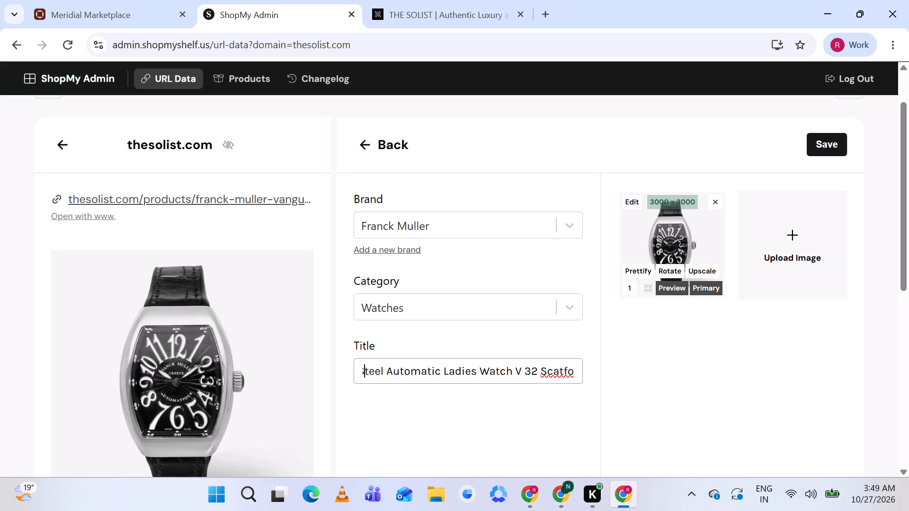
{"action": "left_click", "coordinate": [574, 370]}
{"action": "key", "text": "BackSpace"}
{"action": "key", "text": "BackSpace"}
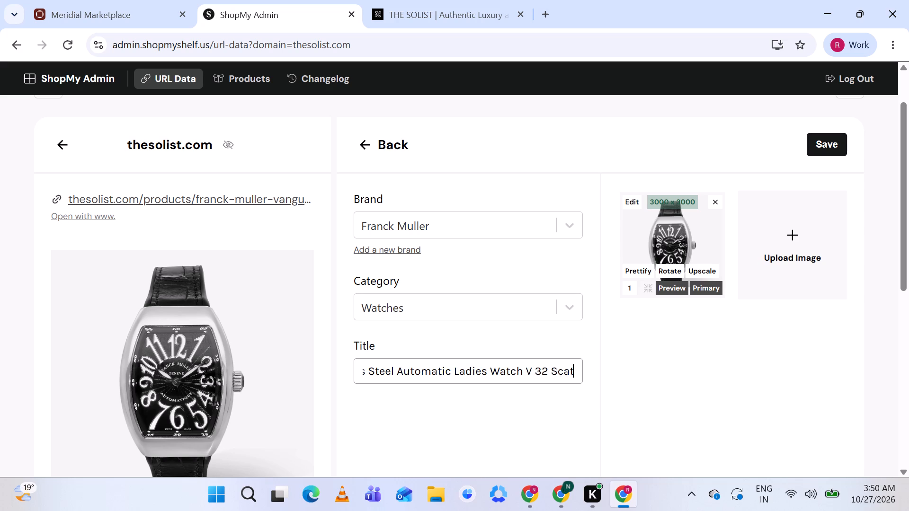
{"action": "key", "text": "BackSpace"}
{"action": "key", "text": "BackSpace"}
{"action": "key", "text": "BackSpace"}
{"action": "key", "text": "BackSpace"}
{"action": "key", "text": "BackSpace"}
{"action": "key", "text": "BackSpace"}
{"action": "key", "text": "BackSpace"}
{"action": "key", "text": "BackSpace"}
{"action": "key", "text": "BackSpace"}
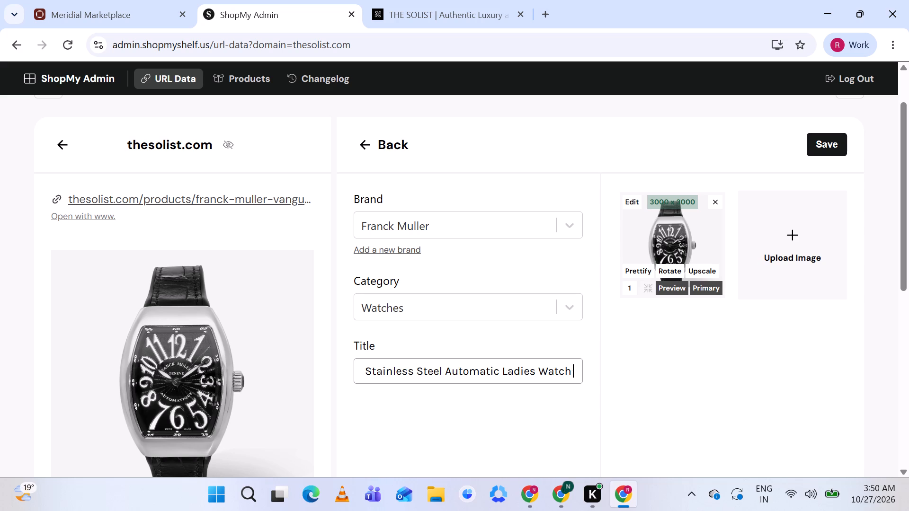
{"action": "key", "text": "BackSpace"}
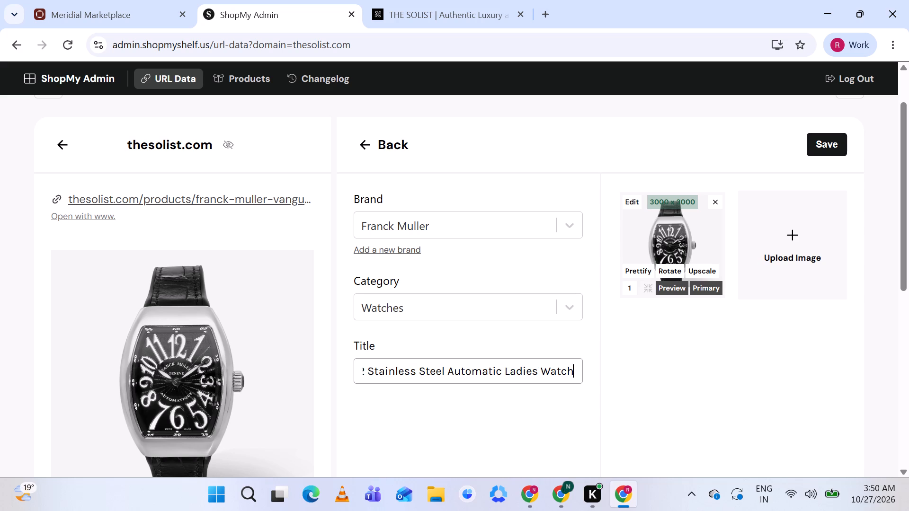
{"action": "scroll", "coordinate": [501, 364], "scroll_direction": "right", "scroll_amount": 3}
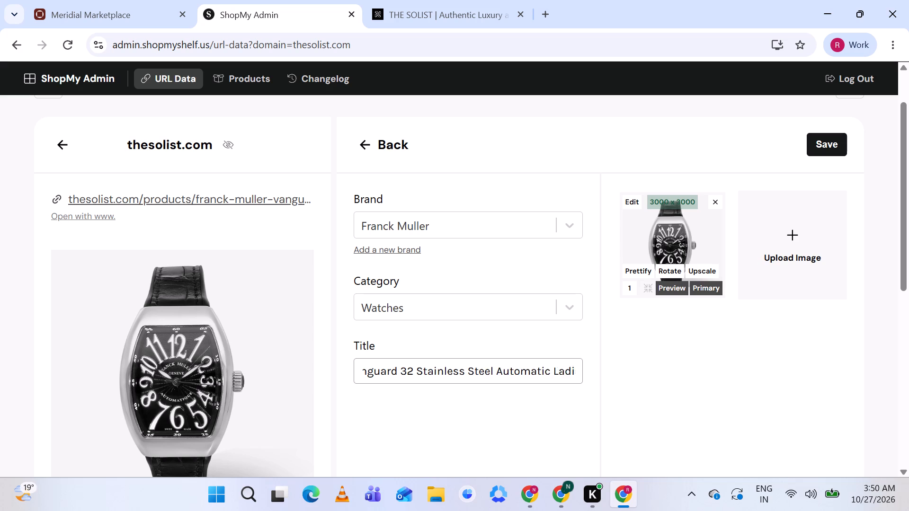
{"action": "scroll", "coordinate": [477, 372], "scroll_direction": "right", "scroll_amount": 3}
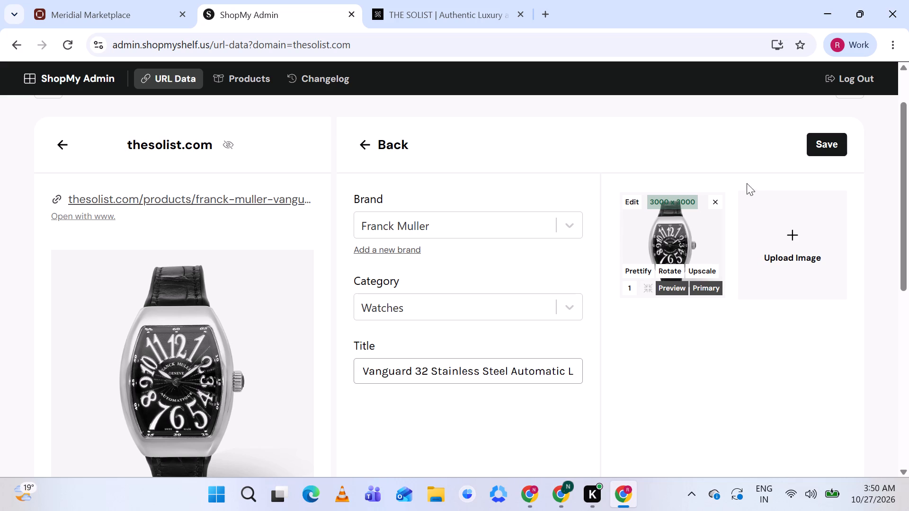
Save the new Franck Muller Vanguard 32 product under Watches.
{"action": "left_click", "coordinate": [822, 143]}
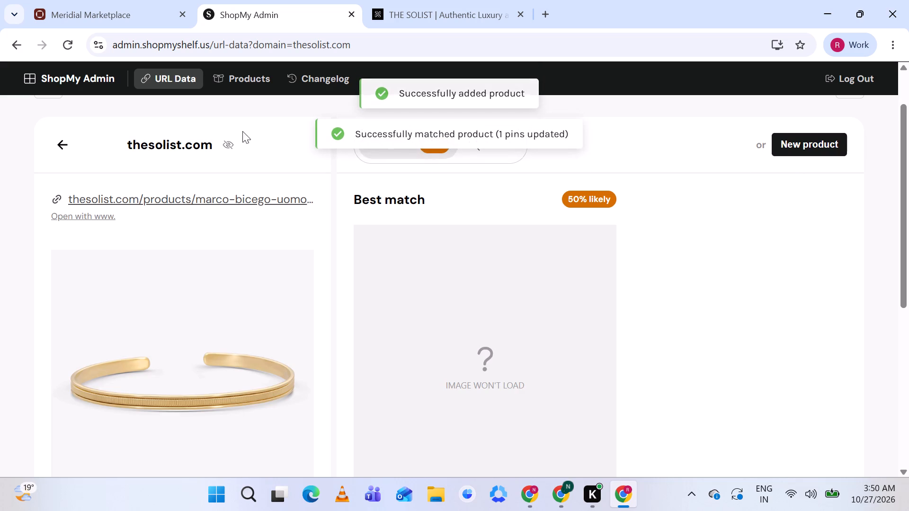
Leave the thesolist.com queue, look through the domain list, and open the unmatched URLs for farfetch.com.
{"action": "left_click", "coordinate": [174, 75]}
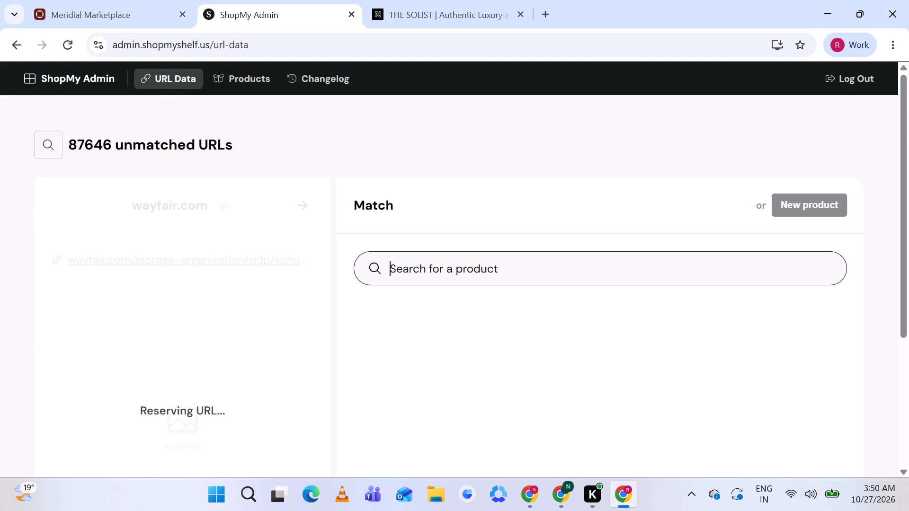
{"action": "left_click", "coordinate": [45, 148]}
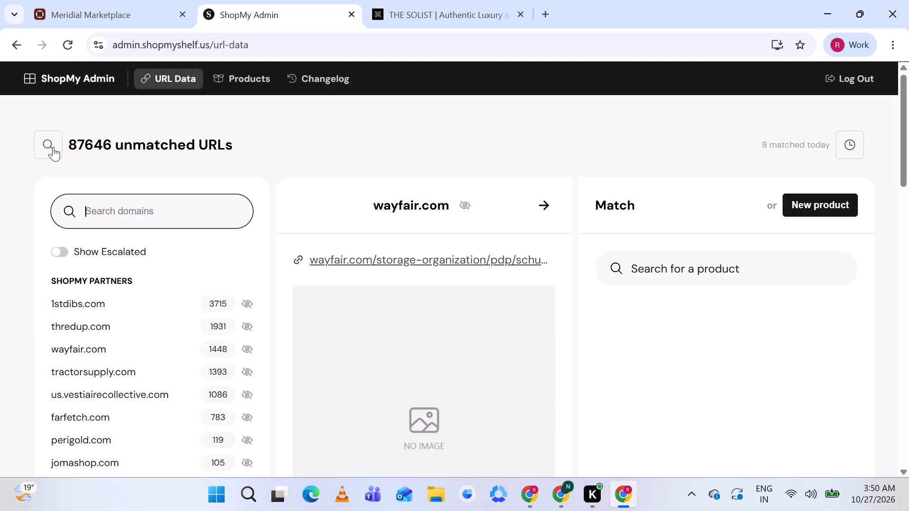
{"action": "scroll", "coordinate": [131, 302], "scroll_direction": "down", "scroll_amount": 1}
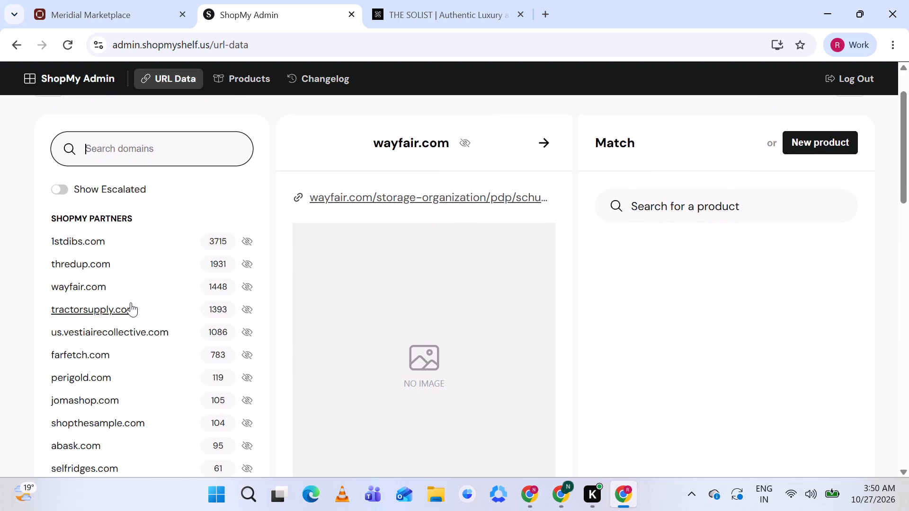
{"action": "scroll", "coordinate": [131, 302], "scroll_direction": "down", "scroll_amount": 1}
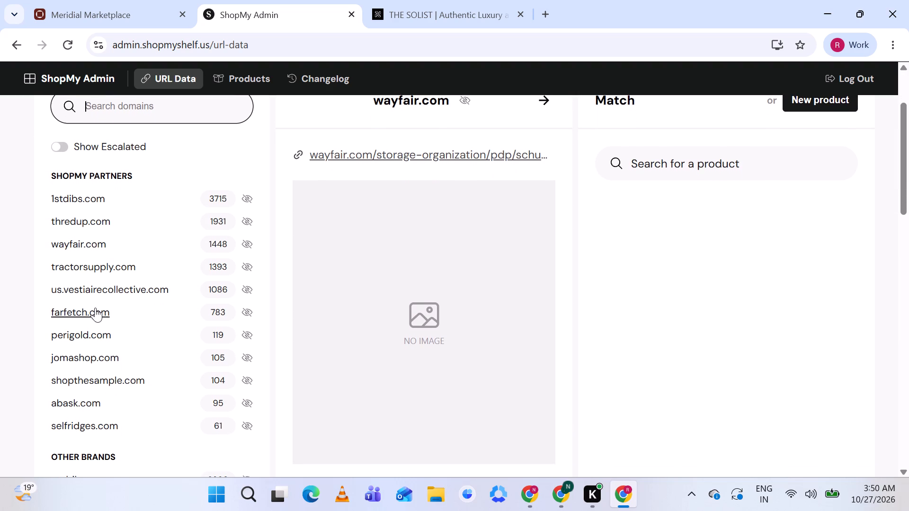
{"action": "scroll", "coordinate": [92, 316], "scroll_direction": "down", "scroll_amount": 1}
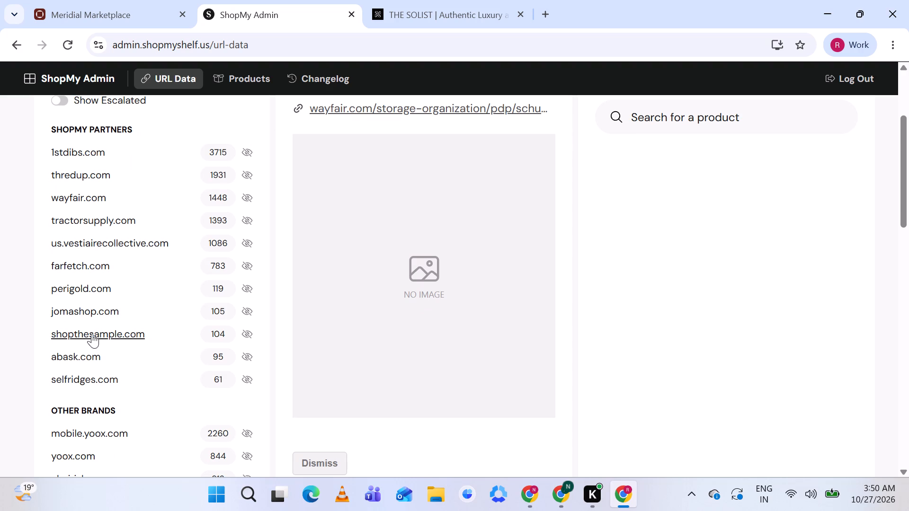
{"action": "scroll", "coordinate": [94, 333], "scroll_direction": "down", "scroll_amount": 1}
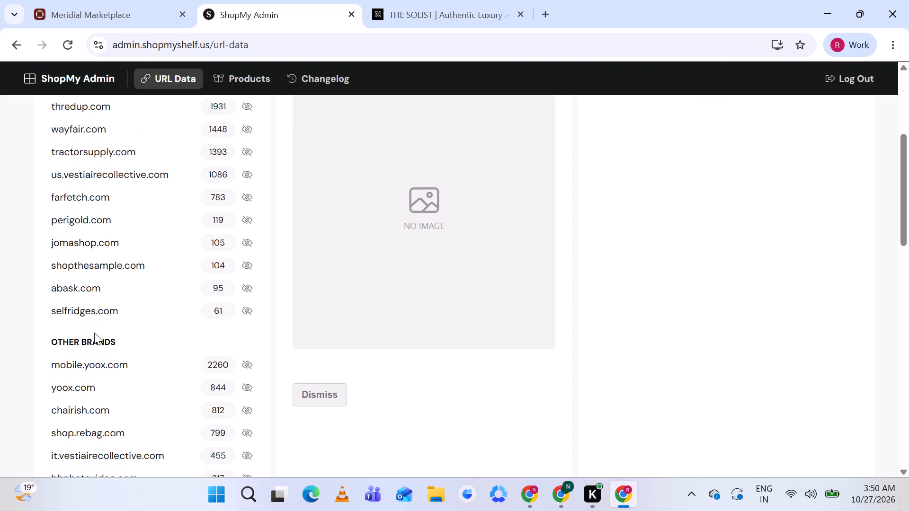
{"action": "scroll", "coordinate": [94, 333], "scroll_direction": "down", "scroll_amount": 3}
{"action": "scroll", "coordinate": [94, 333], "scroll_direction": "up", "scroll_amount": 5}
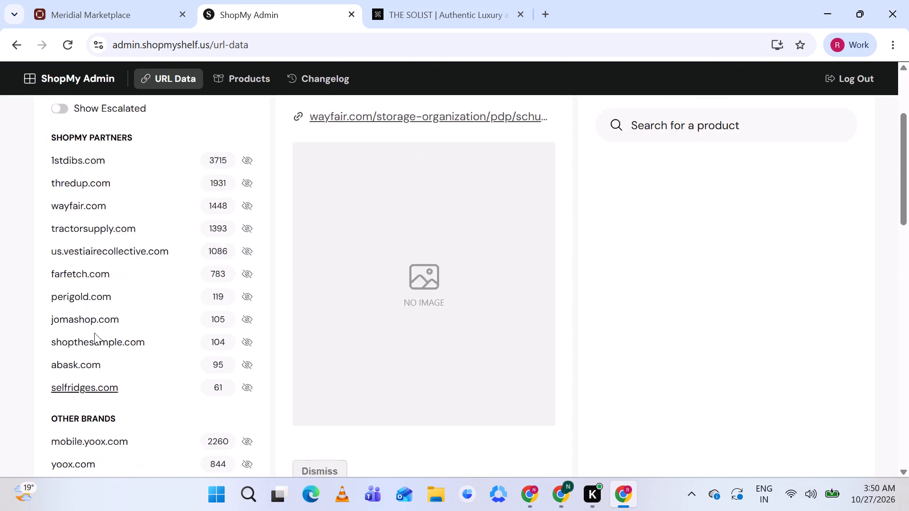
{"action": "scroll", "coordinate": [2, 378], "scroll_direction": "down", "scroll_amount": 1}
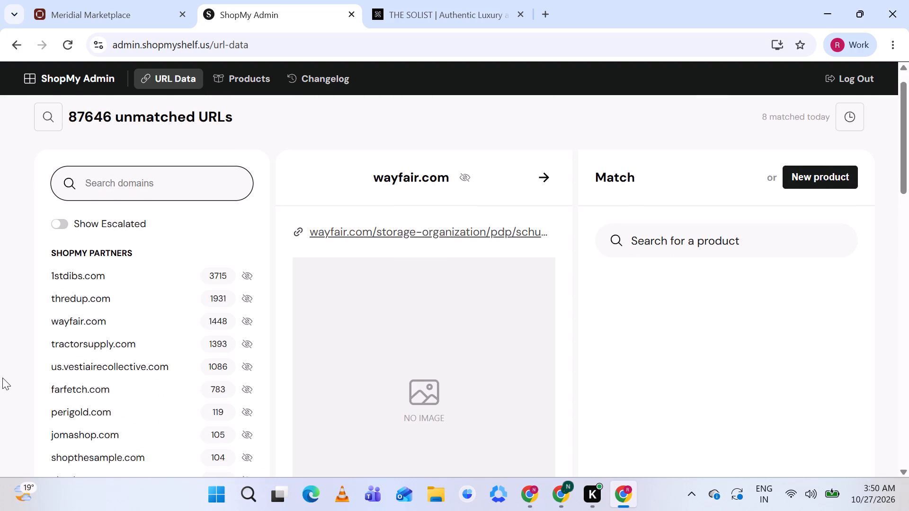
{"action": "scroll", "coordinate": [2, 378], "scroll_direction": "down", "scroll_amount": 1}
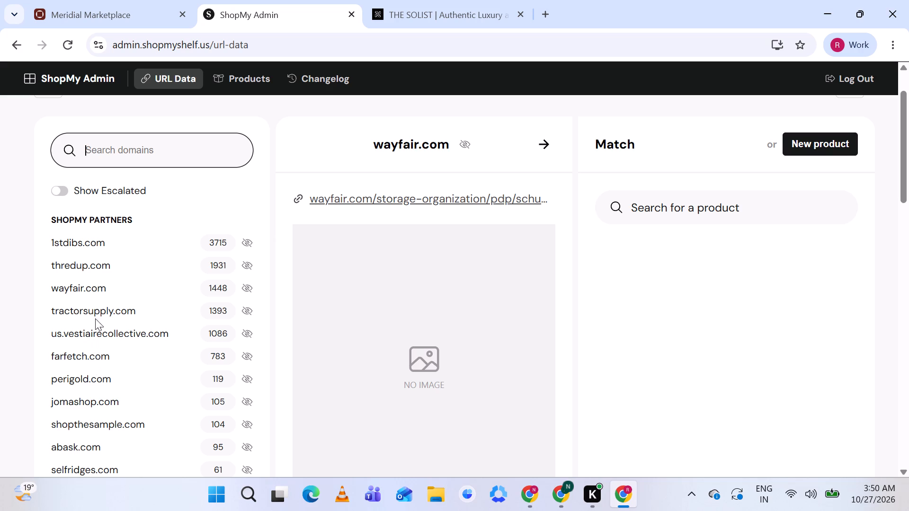
{"action": "left_click", "coordinate": [85, 357]}
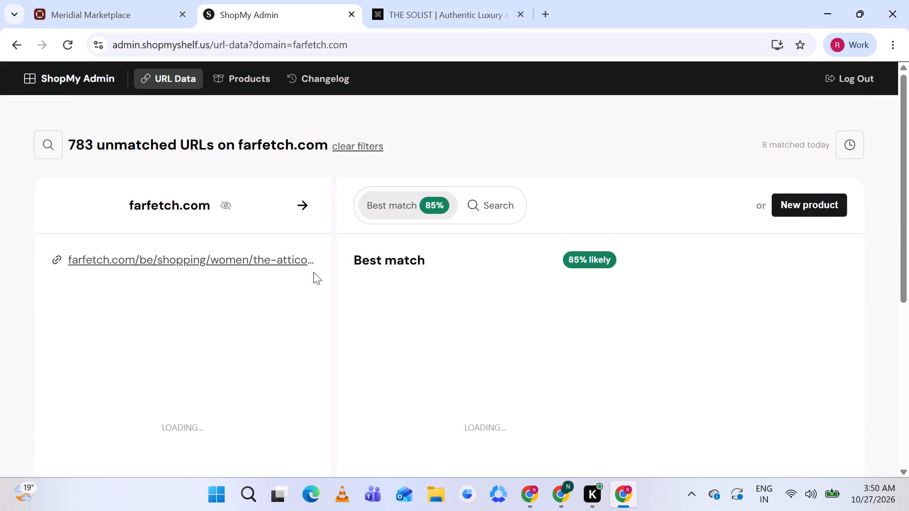
Look over The Attico V-neck sweatshirt's images in a new product entry, and skip to the following farfetch.com URL without saving.
{"action": "scroll", "coordinate": [313, 272], "scroll_direction": "down", "scroll_amount": 2}
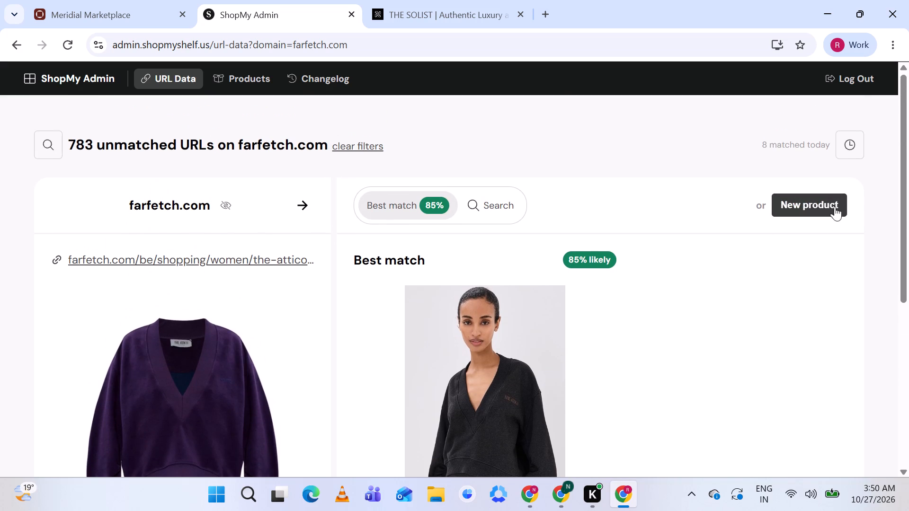
{"action": "left_click", "coordinate": [829, 202]}
{"action": "scroll", "coordinate": [696, 302], "scroll_direction": "down", "scroll_amount": 3}
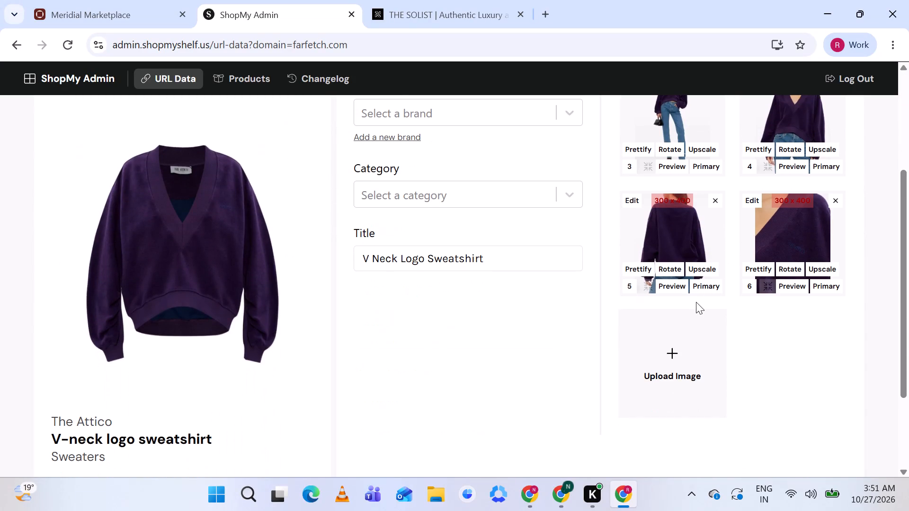
{"action": "scroll", "coordinate": [547, 279], "scroll_direction": "up", "scroll_amount": 1}
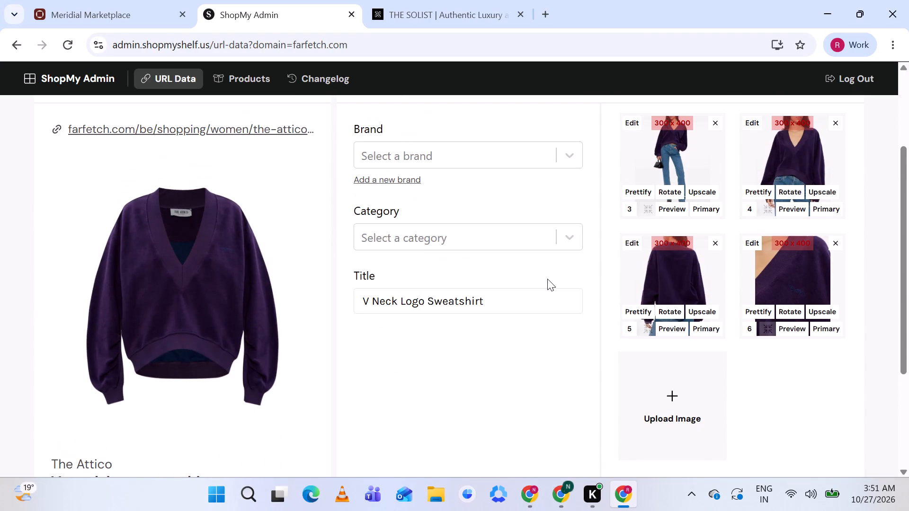
{"action": "scroll", "coordinate": [488, 234], "scroll_direction": "up", "scroll_amount": 3}
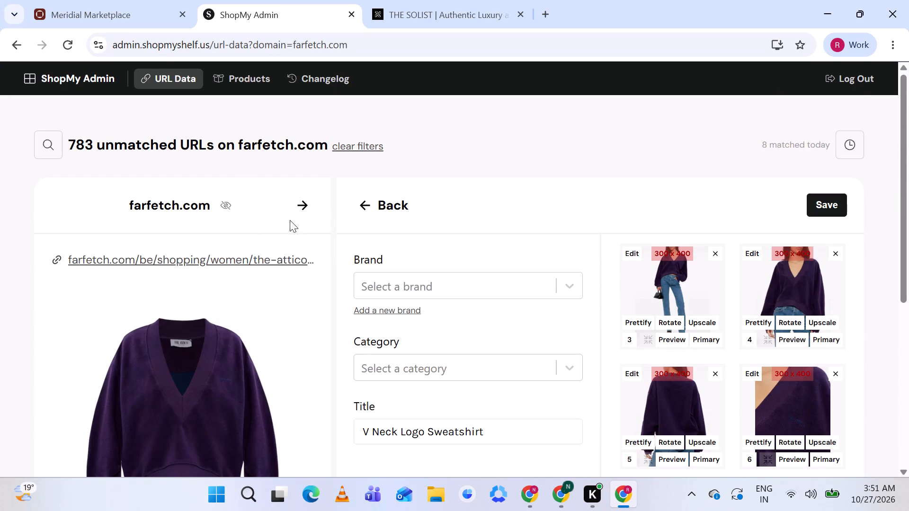
{"action": "left_click", "coordinate": [302, 202]}
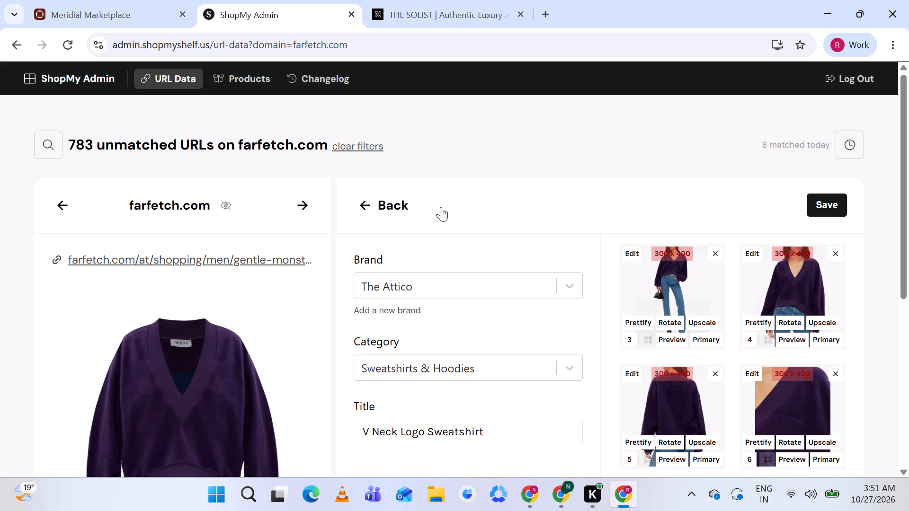
Check the suggested match for the Gentle Monster sunglasses on its ShopMy product page, closing the old Solist page.
{"action": "scroll", "coordinate": [692, 292], "scroll_direction": "down", "scroll_amount": 1}
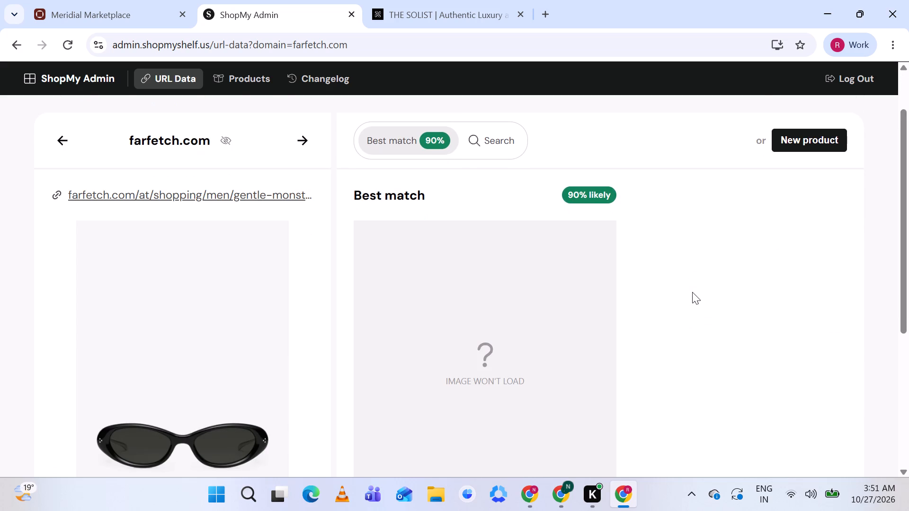
{"action": "scroll", "coordinate": [591, 320], "scroll_direction": "down", "scroll_amount": 1}
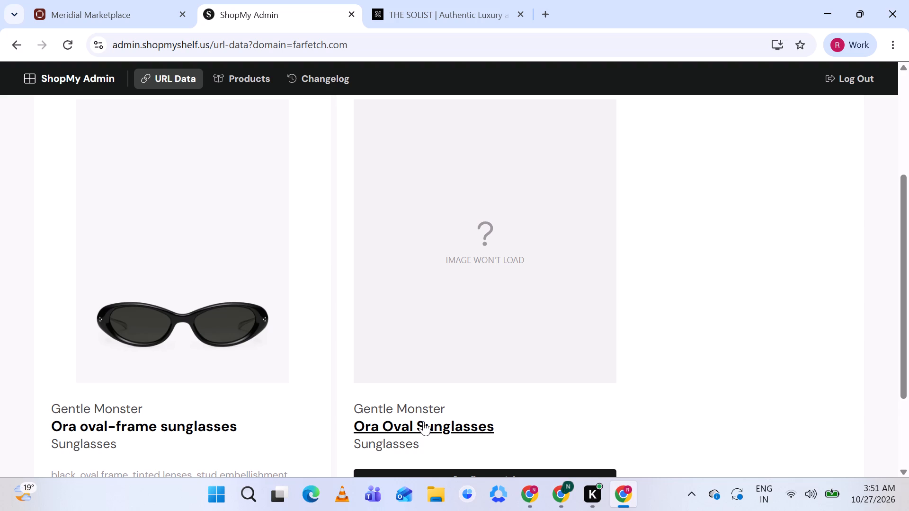
{"action": "left_click", "coordinate": [424, 421]}
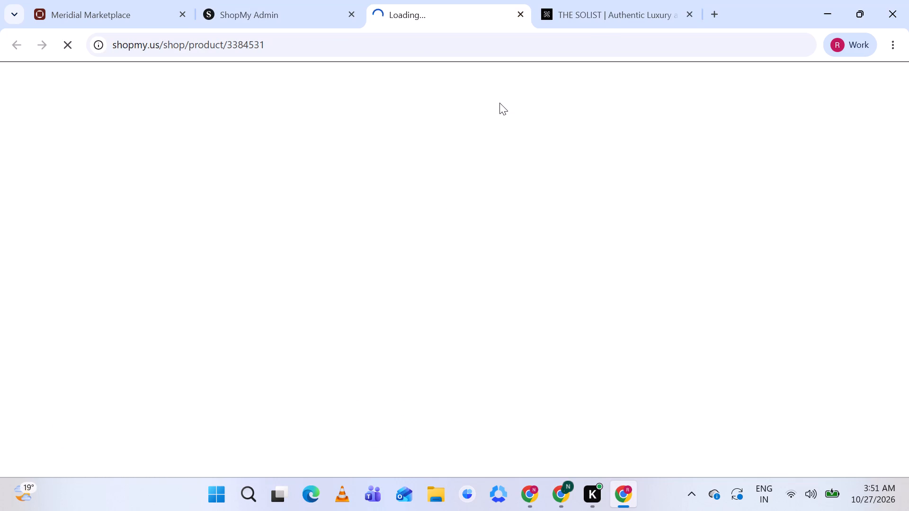
{"action": "left_click", "coordinate": [687, 10]}
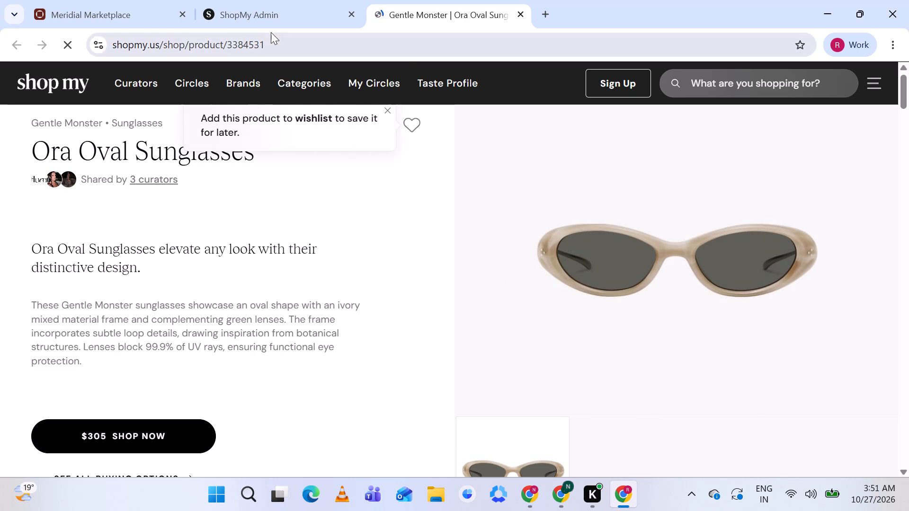
Back in ShopMy Admin, start a new product entry for the Gentle Monster Ora oval-frame sunglasses.
{"action": "left_click", "coordinate": [271, 11]}
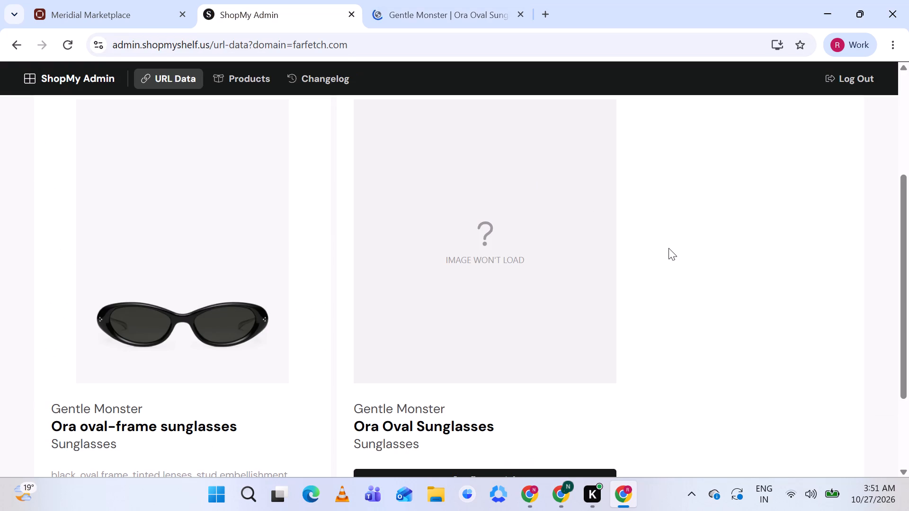
{"action": "scroll", "coordinate": [668, 248], "scroll_direction": "up", "scroll_amount": 2}
{"action": "left_click", "coordinate": [813, 202]}
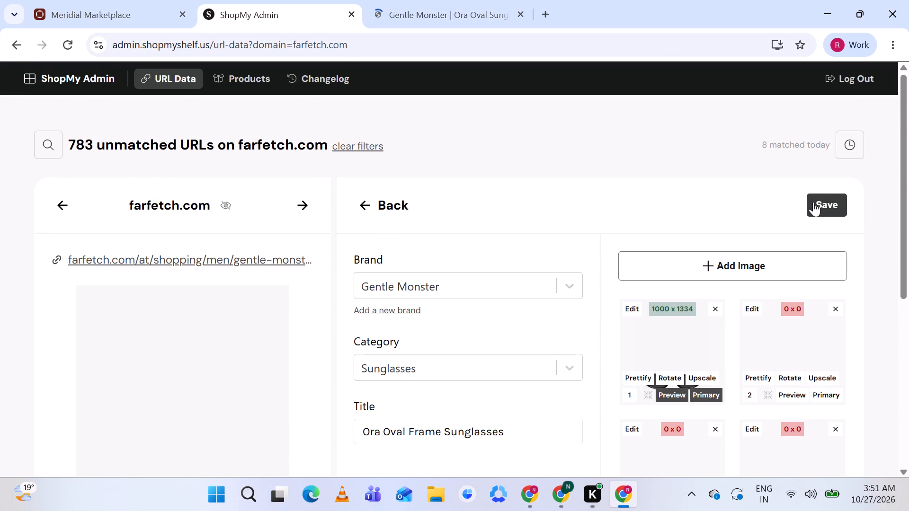
{"action": "scroll", "coordinate": [579, 275], "scroll_direction": "down", "scroll_amount": 1}
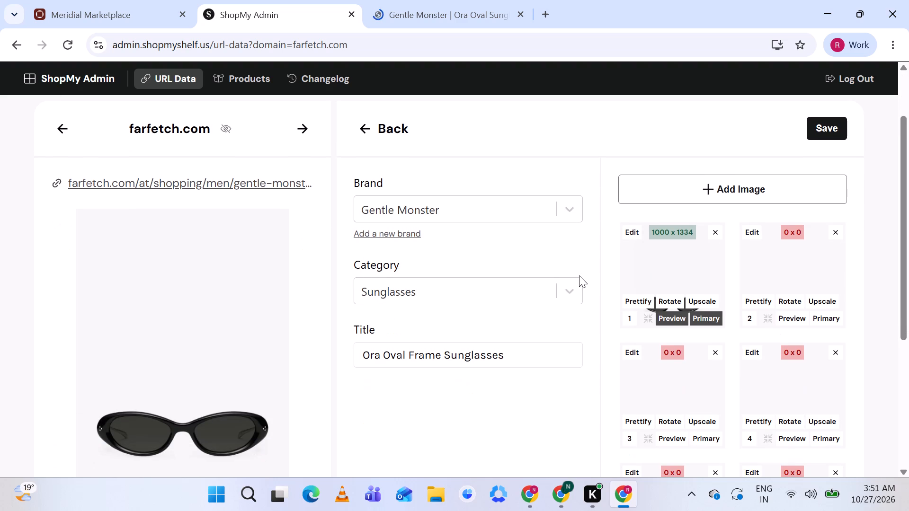
Check the sunglasses' source listing on farfetch.com, closing the ShopMy product page and dismissing the Google sign-in prompt.
{"action": "left_click", "coordinate": [232, 180]}
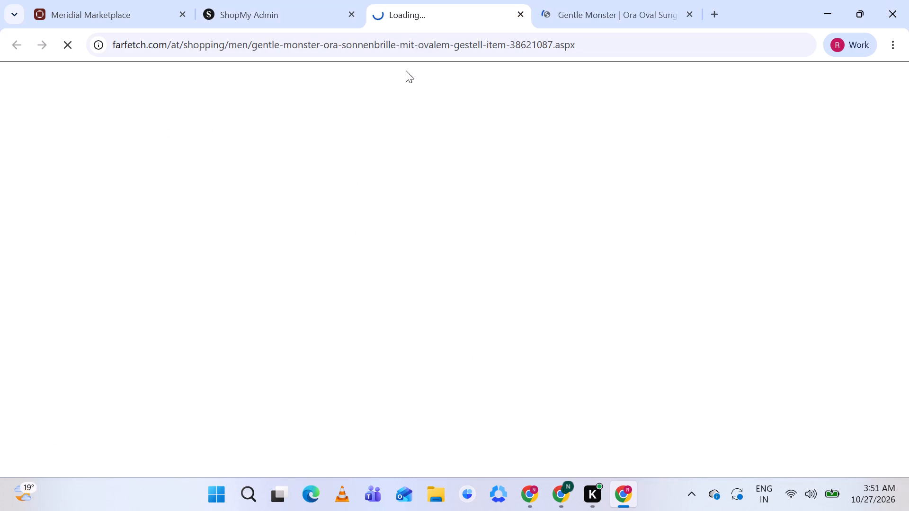
{"action": "left_click", "coordinate": [688, 16]}
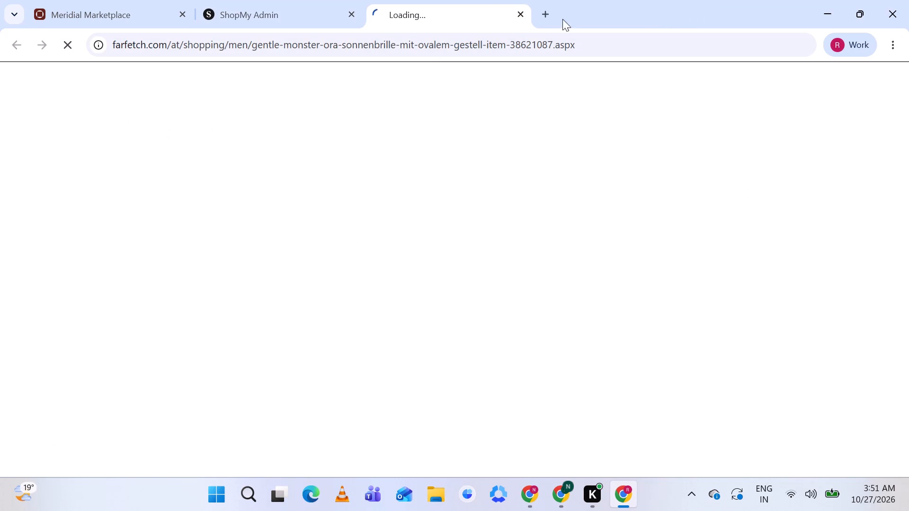
{"action": "left_click", "coordinate": [311, 10]}
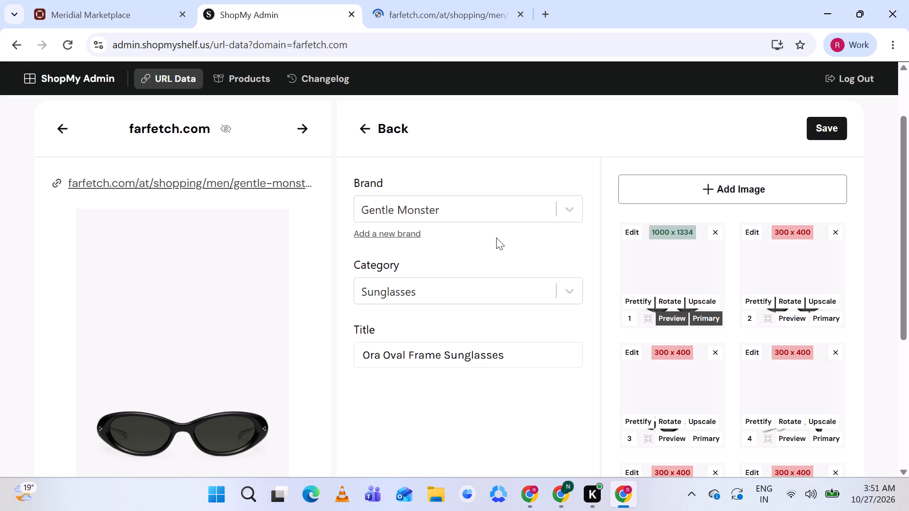
{"action": "left_click", "coordinate": [423, 9]}
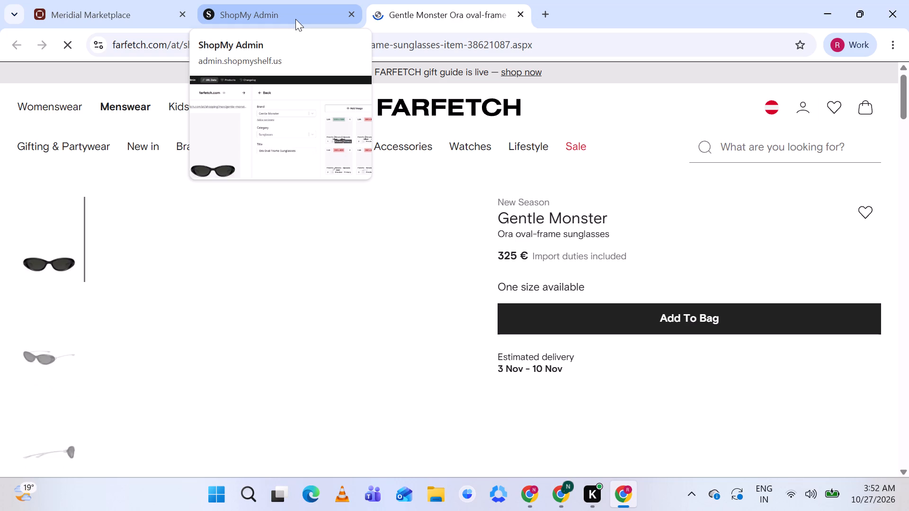
{"action": "left_click", "coordinate": [254, 7]}
{"action": "left_click", "coordinate": [424, 12]}
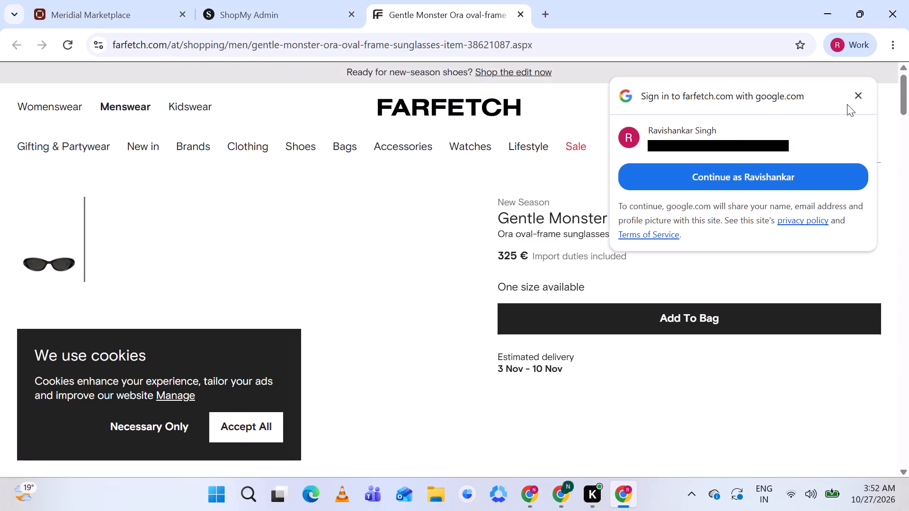
{"action": "left_click", "coordinate": [858, 94]}
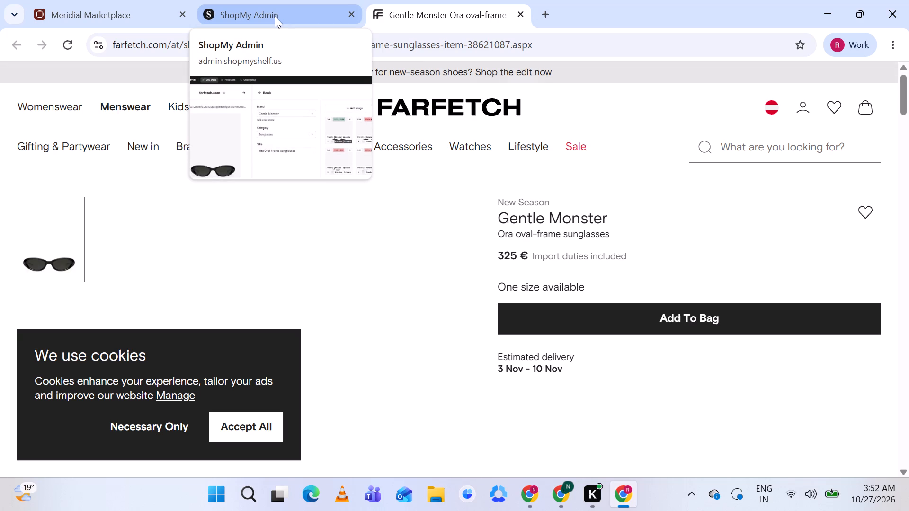
In ShopMy Admin, delete the seventh and second images from the Gentle Monster sunglasses' new product entry.
{"action": "left_click", "coordinate": [275, 16]}
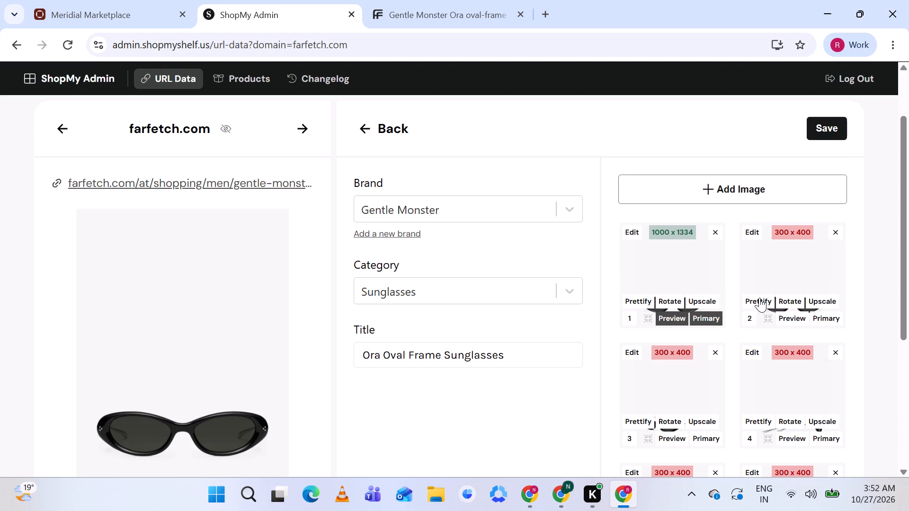
{"action": "scroll", "coordinate": [759, 298], "scroll_direction": "down", "scroll_amount": 5}
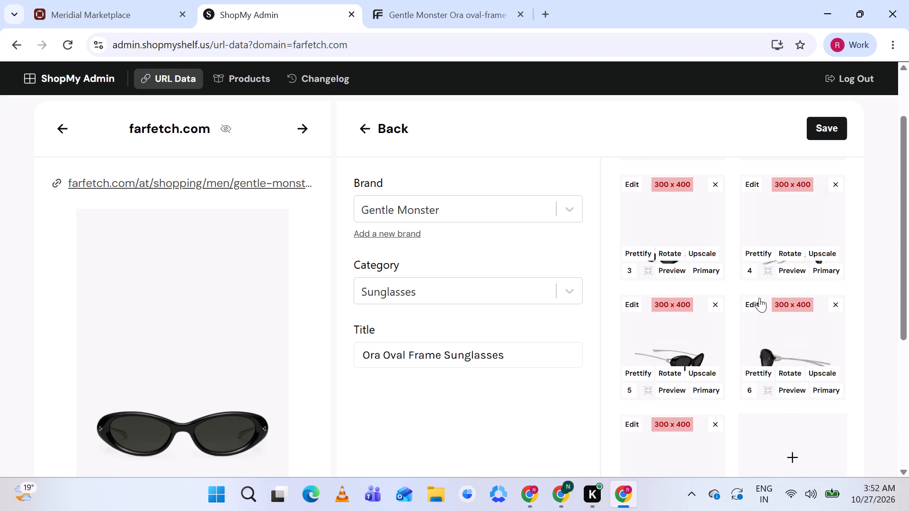
{"action": "scroll", "coordinate": [759, 298], "scroll_direction": "down", "scroll_amount": 2}
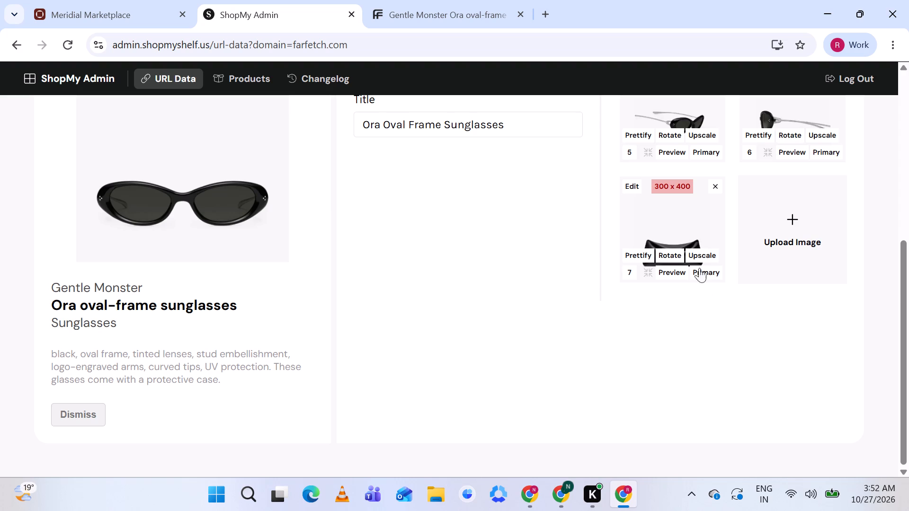
{"action": "left_click", "coordinate": [716, 185]}
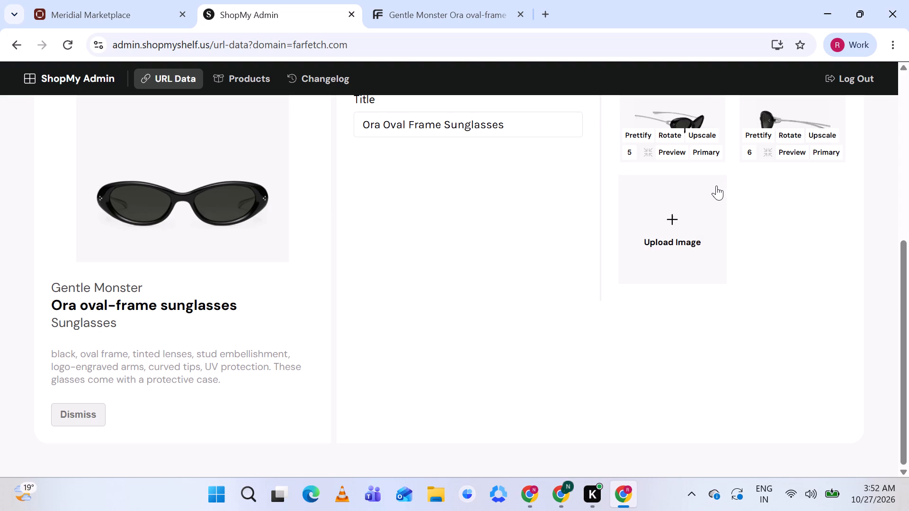
{"action": "scroll", "coordinate": [716, 185], "scroll_direction": "up", "scroll_amount": 3}
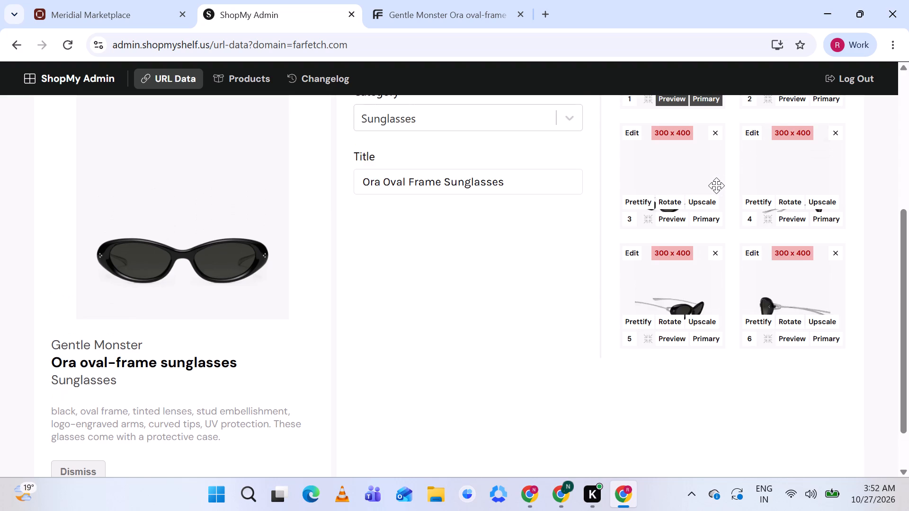
{"action": "scroll", "coordinate": [716, 185], "scroll_direction": "up", "scroll_amount": 3}
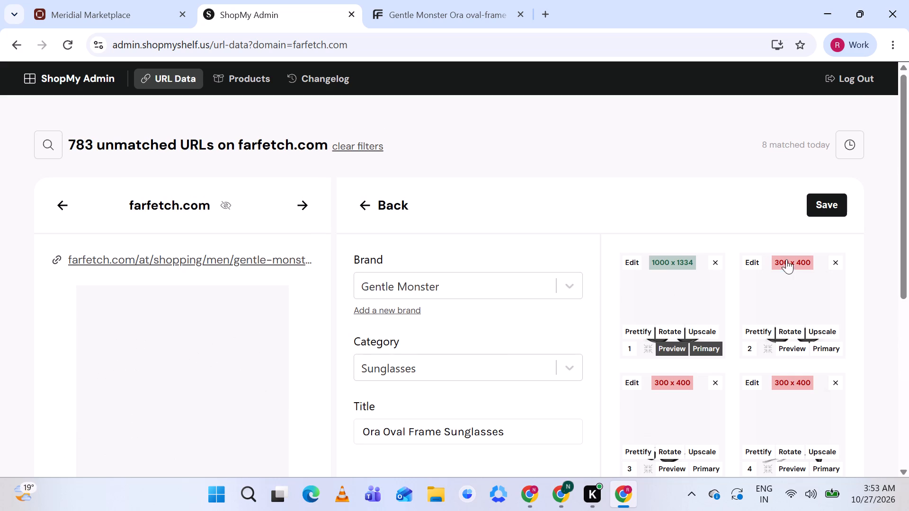
{"action": "left_click", "coordinate": [833, 259]}
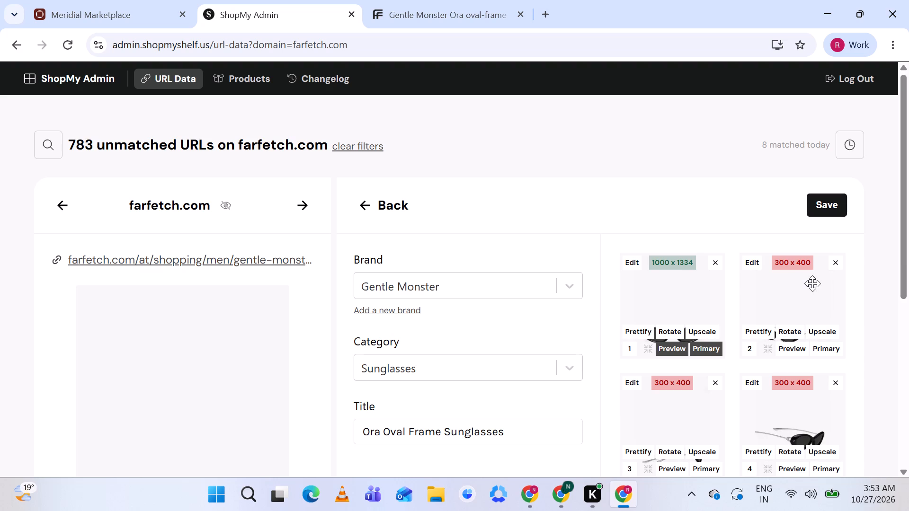
Delete the second image and the new third image from the Gentle Monster sunglasses' new product entry.
{"action": "left_click", "coordinate": [838, 262]}
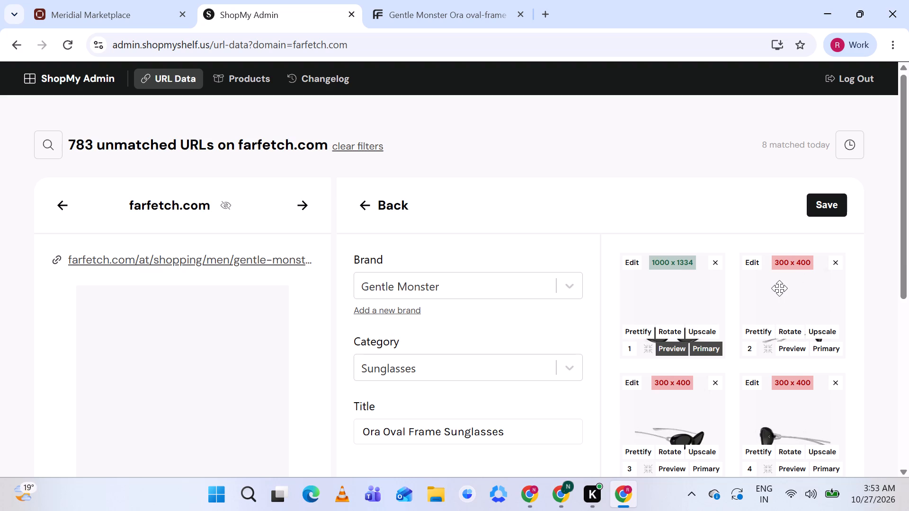
{"action": "scroll", "coordinate": [776, 290], "scroll_direction": "down", "scroll_amount": 2}
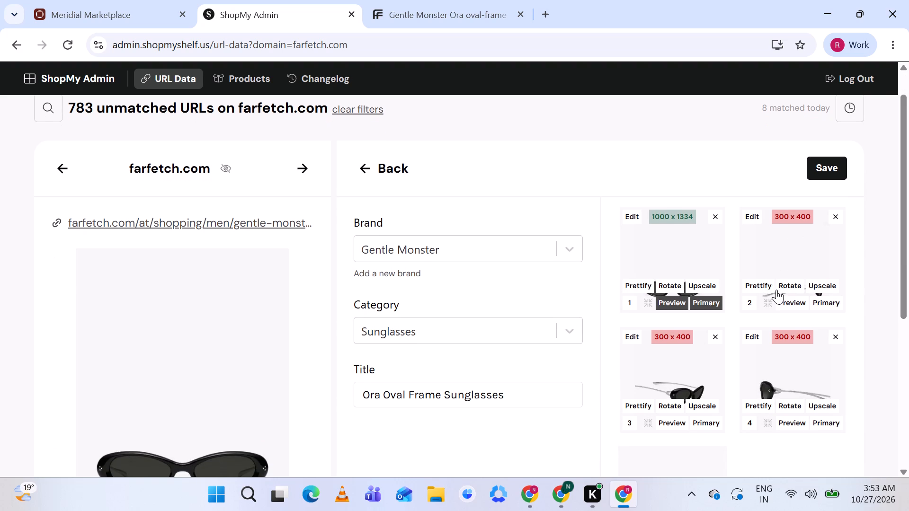
{"action": "scroll", "coordinate": [776, 290], "scroll_direction": "down", "scroll_amount": 1}
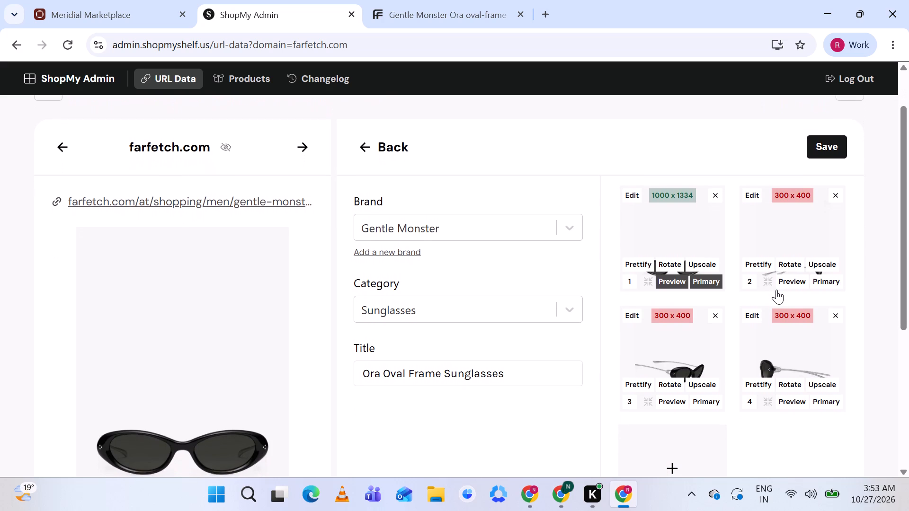
{"action": "scroll", "coordinate": [776, 290], "scroll_direction": "down", "scroll_amount": 1}
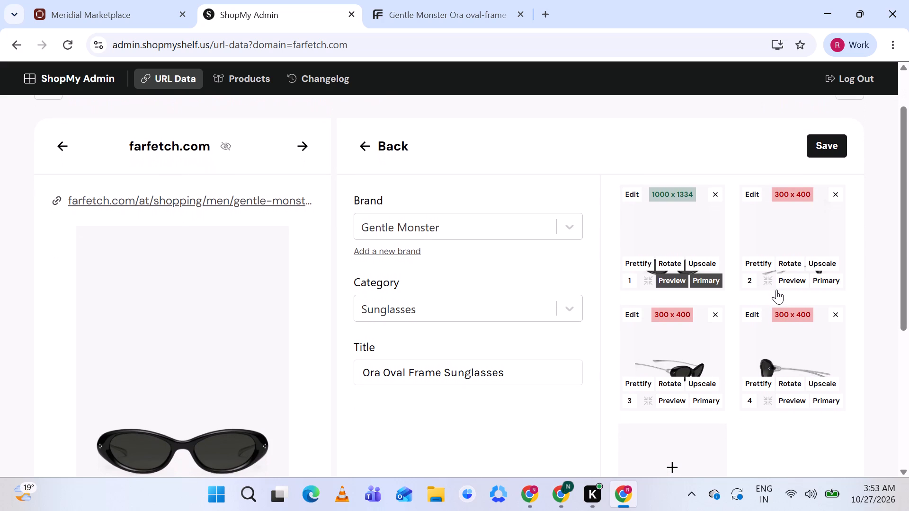
{"action": "scroll", "coordinate": [776, 290], "scroll_direction": "down", "scroll_amount": 1}
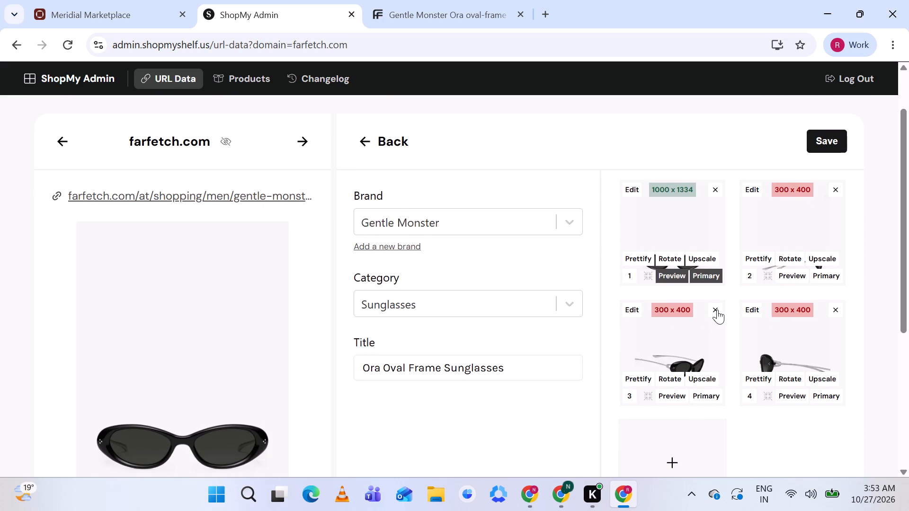
{"action": "left_click", "coordinate": [717, 309]}
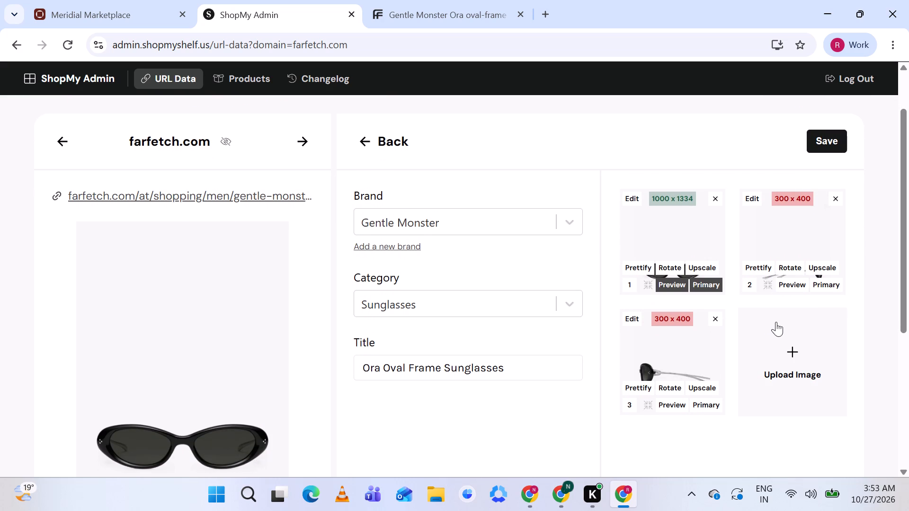
Review the remaining images and save the Gentle Monster Ora Oval Frame Sunglasses as a new product.
{"action": "scroll", "coordinate": [776, 322], "scroll_direction": "down", "scroll_amount": 1}
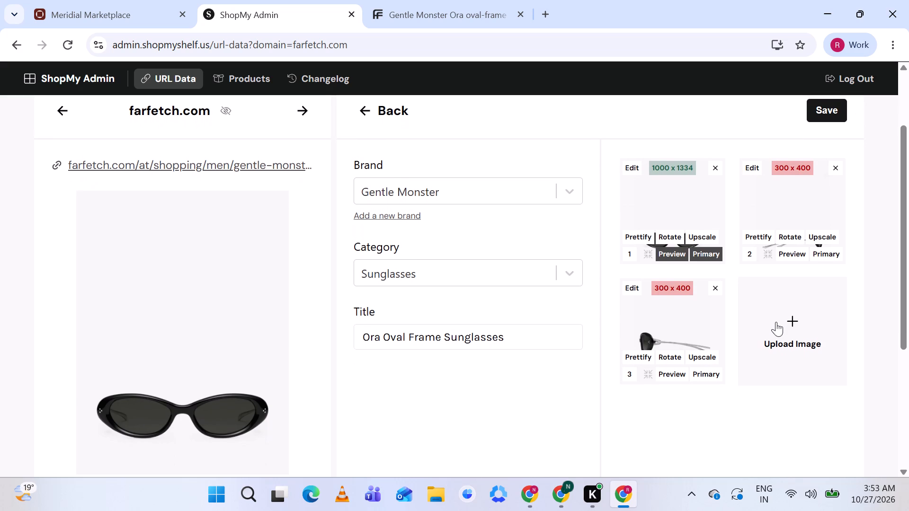
{"action": "scroll", "coordinate": [776, 322], "scroll_direction": "down", "scroll_amount": 1}
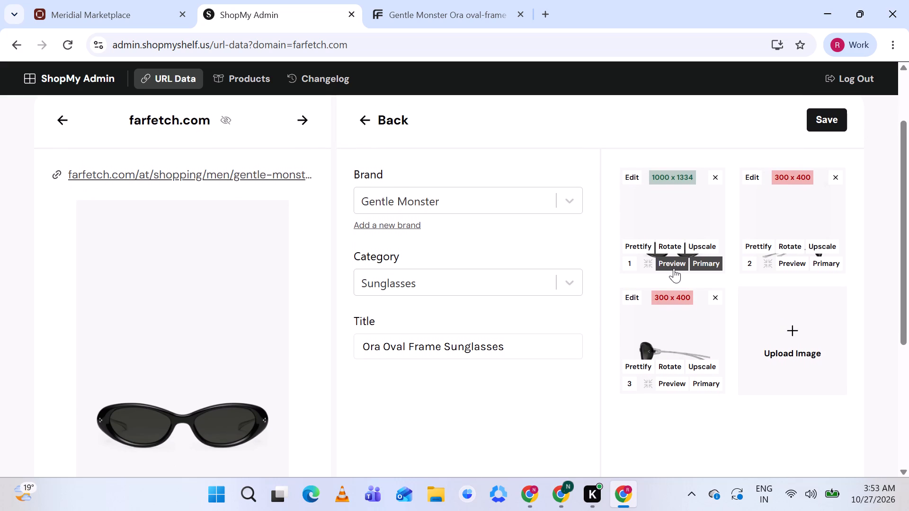
{"action": "scroll", "coordinate": [654, 222], "scroll_direction": "up", "scroll_amount": 2}
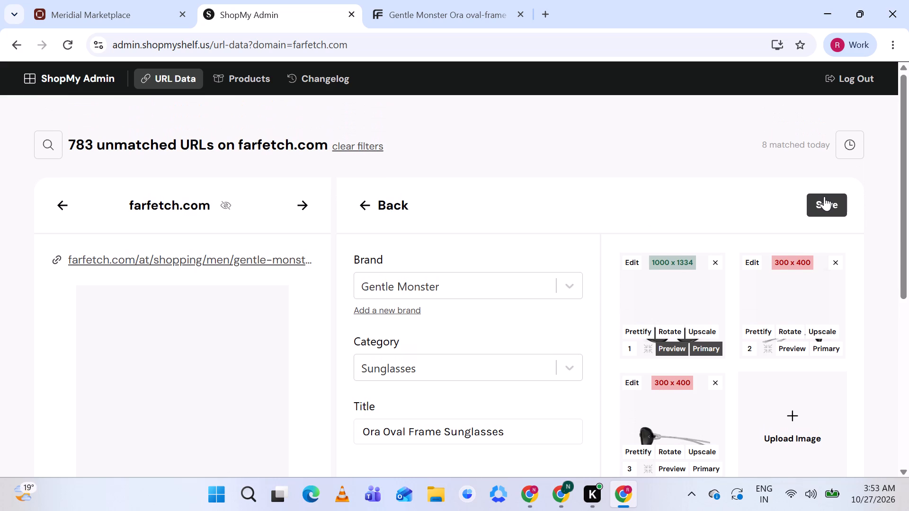
{"action": "left_click", "coordinate": [824, 196]}
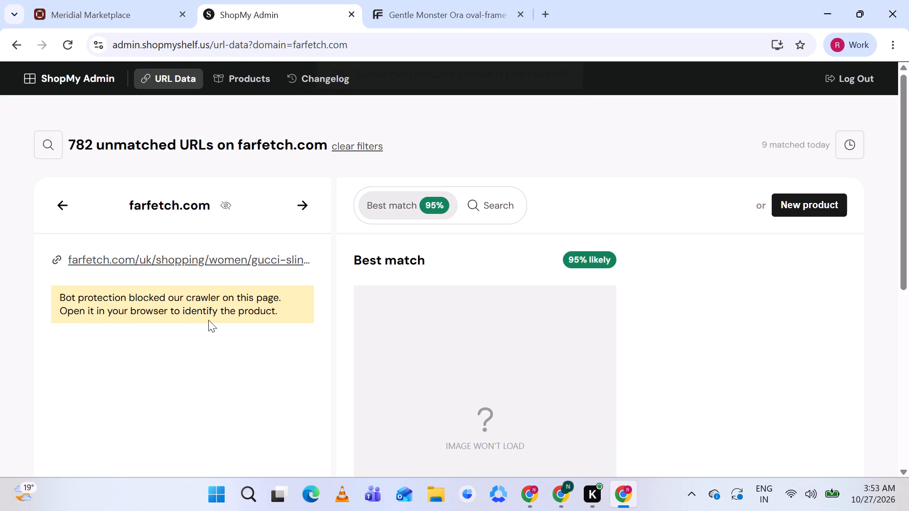
Compare the Gucci Slingback Pumps with their suggested match on its ShopMy product page, closing the old sunglasses listing.
{"action": "scroll", "coordinate": [227, 316], "scroll_direction": "down", "scroll_amount": 3}
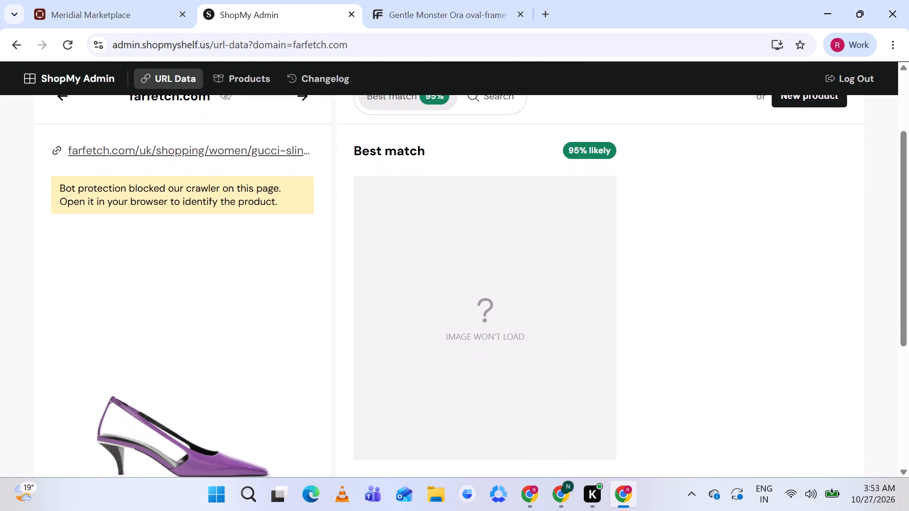
{"action": "scroll", "coordinate": [227, 316], "scroll_direction": "up", "scroll_amount": 1}
{"action": "scroll", "coordinate": [227, 316], "scroll_direction": "down", "scroll_amount": 2}
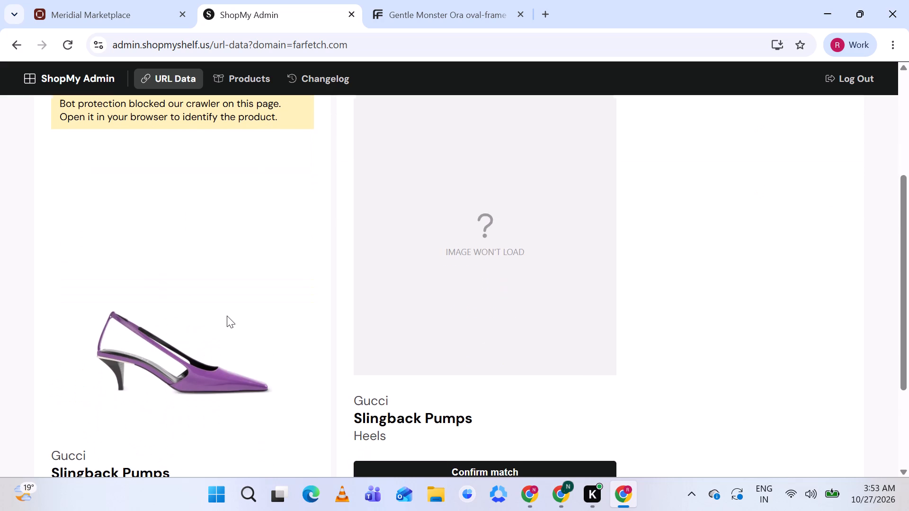
{"action": "scroll", "coordinate": [227, 316], "scroll_direction": "down", "scroll_amount": 2}
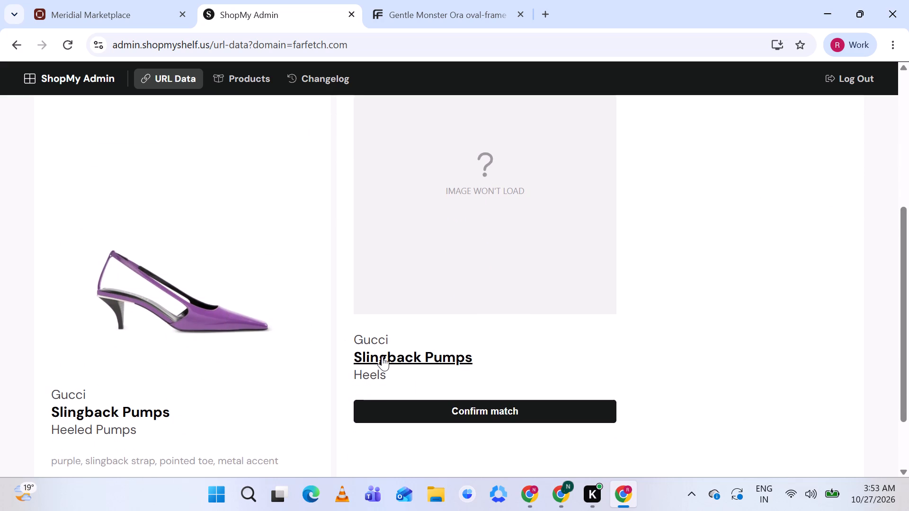
{"action": "left_click", "coordinate": [382, 356]}
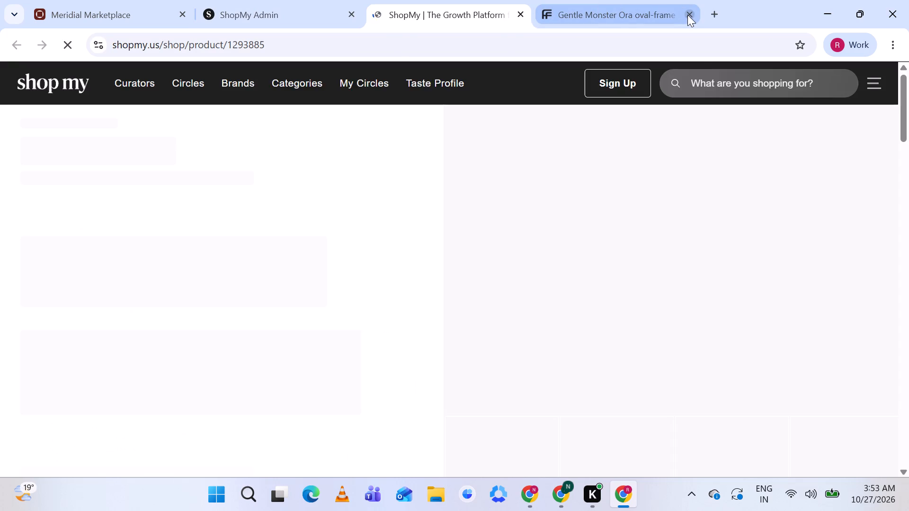
{"action": "left_click", "coordinate": [687, 15]}
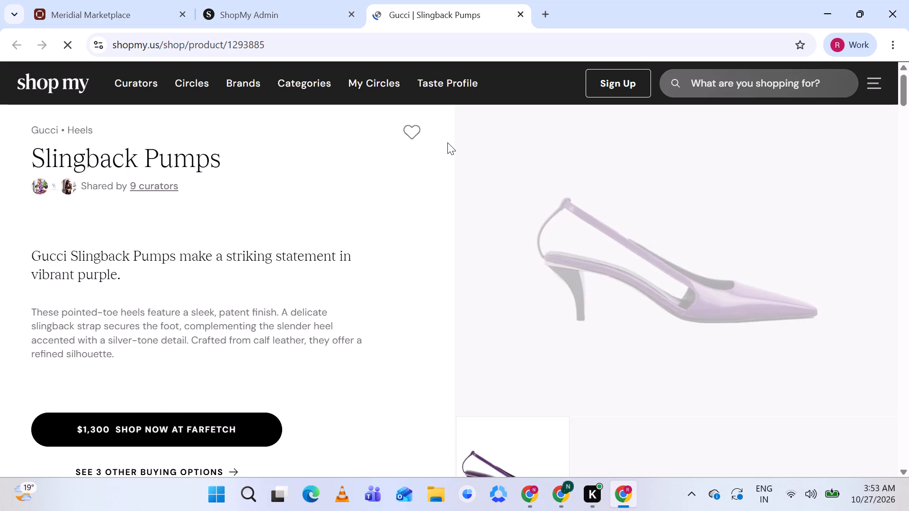
{"action": "scroll", "coordinate": [447, 142], "scroll_direction": "right", "scroll_amount": 1}
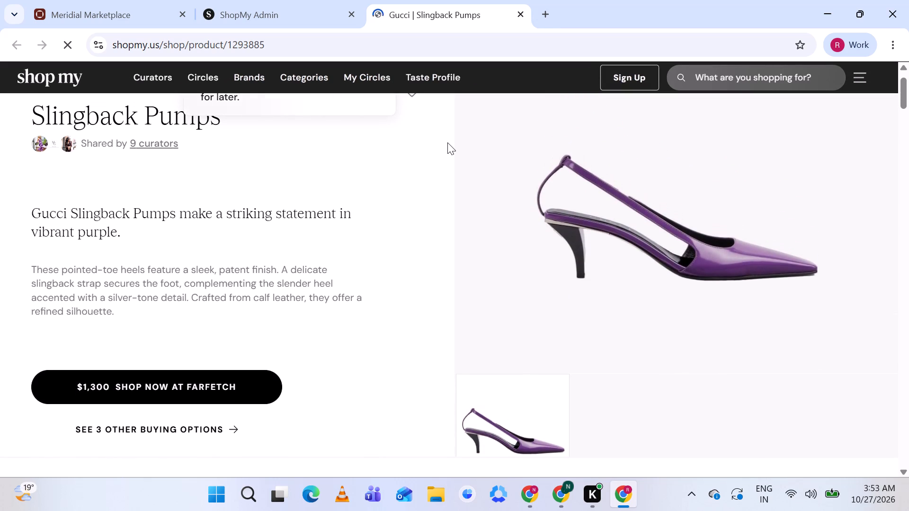
{"action": "left_click", "coordinate": [249, 7]}
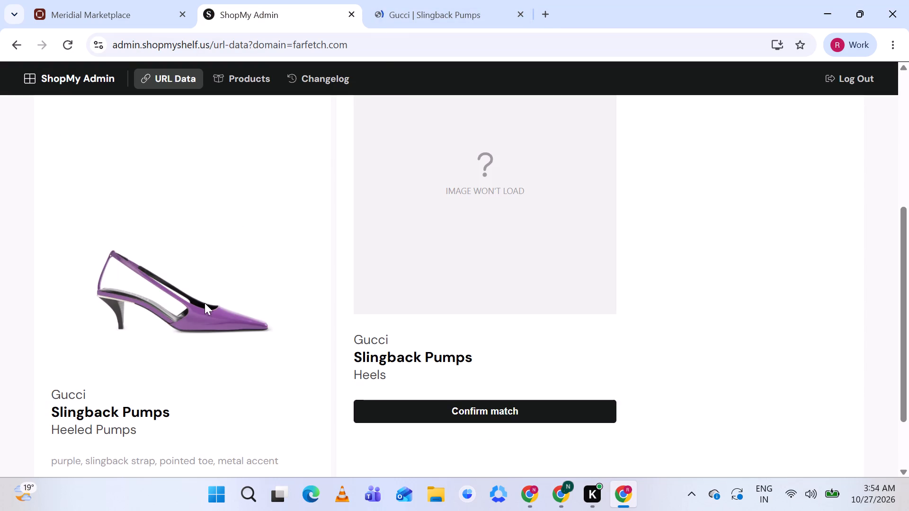
{"action": "scroll", "coordinate": [202, 310], "scroll_direction": "down", "scroll_amount": 1}
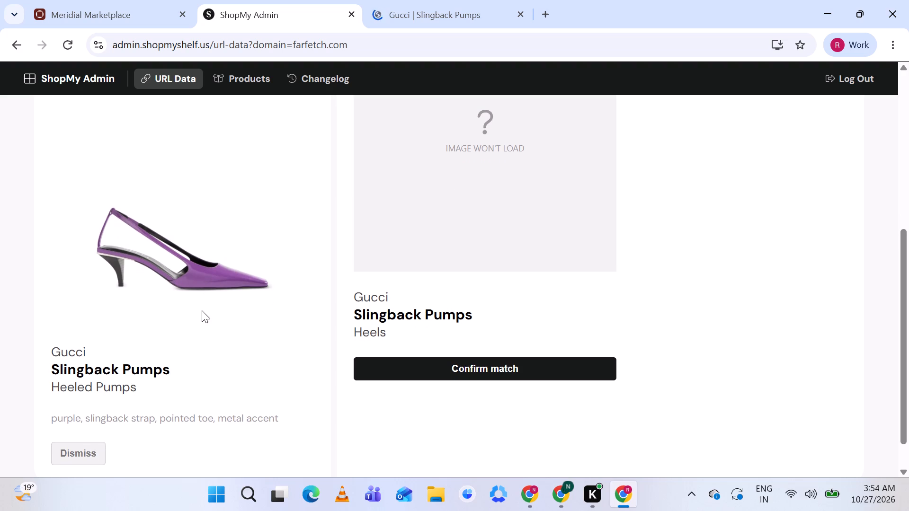
{"action": "left_click", "coordinate": [426, 14]}
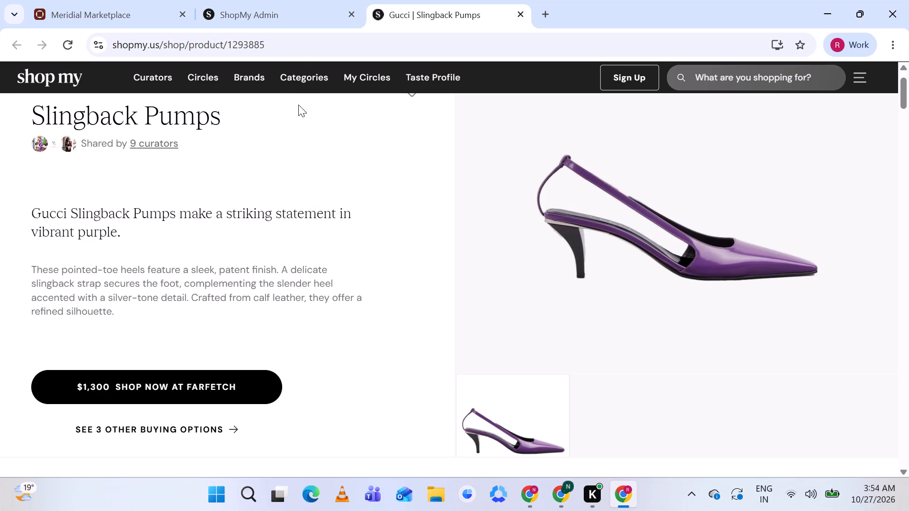
{"action": "left_click", "coordinate": [299, 10]}
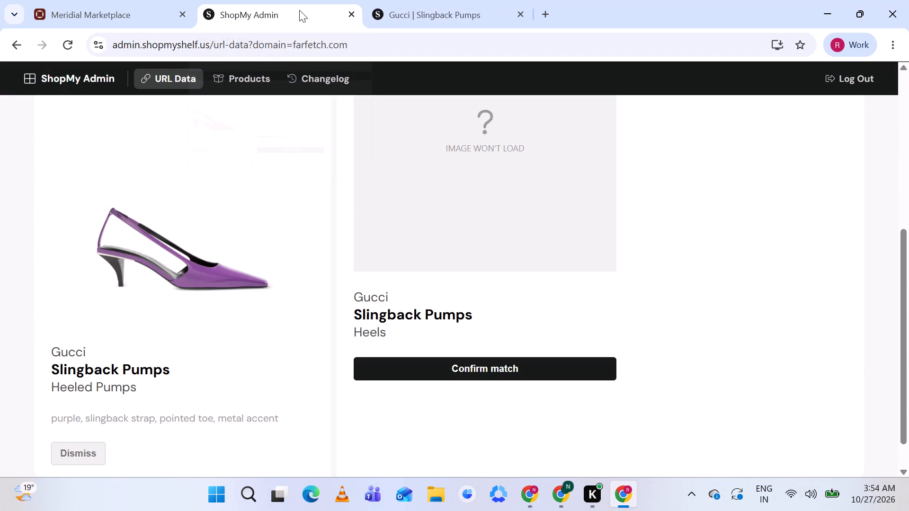
Start a new product entry for the purple Gucci Slingback Pumps.
{"action": "scroll", "coordinate": [410, 174], "scroll_direction": "up", "scroll_amount": 1}
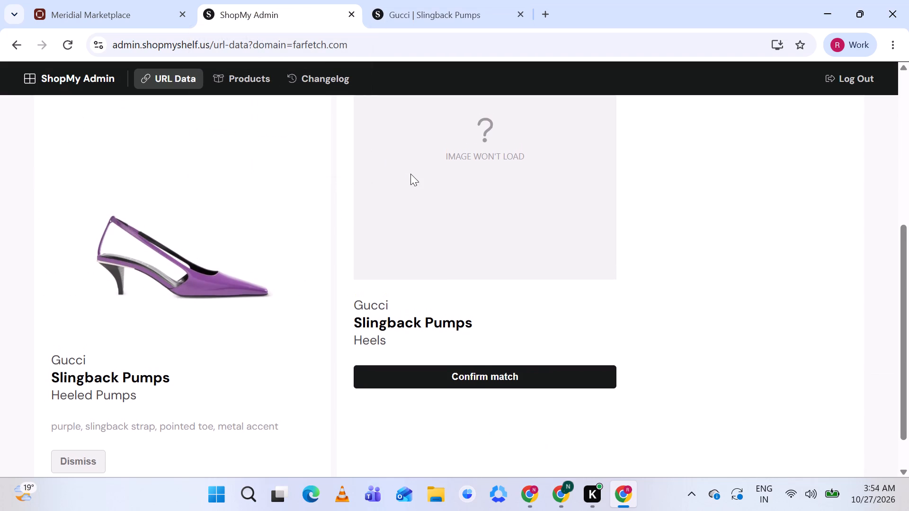
{"action": "scroll", "coordinate": [410, 174], "scroll_direction": "up", "scroll_amount": 1}
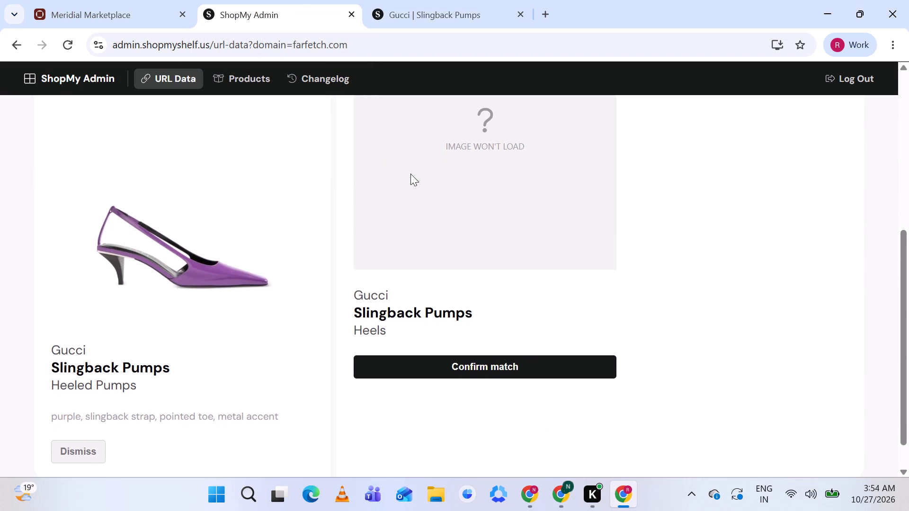
{"action": "scroll", "coordinate": [410, 174], "scroll_direction": "up", "scroll_amount": 1}
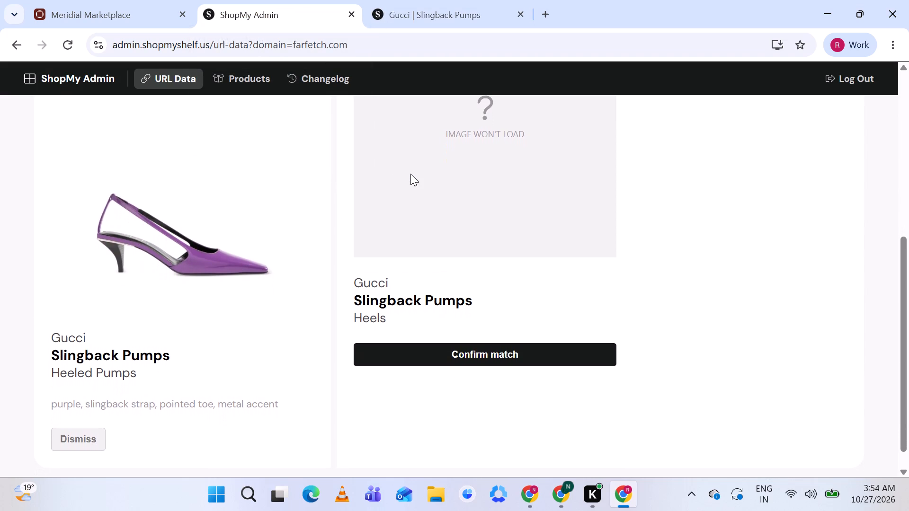
{"action": "scroll", "coordinate": [410, 174], "scroll_direction": "up", "scroll_amount": 2}
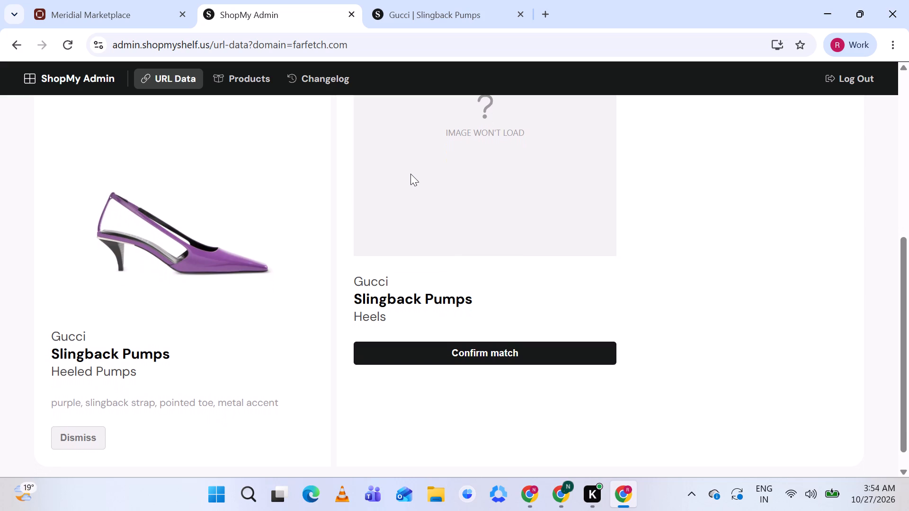
{"action": "scroll", "coordinate": [410, 174], "scroll_direction": "up", "scroll_amount": 2}
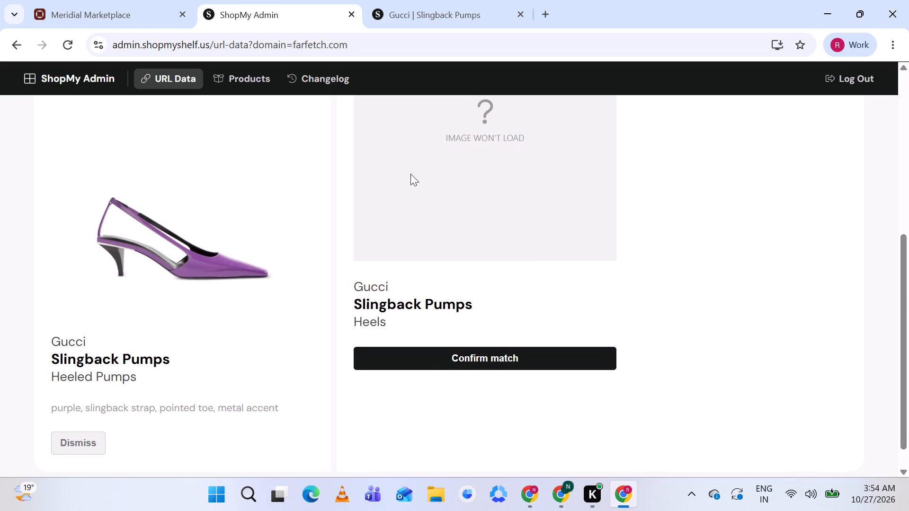
{"action": "scroll", "coordinate": [410, 174], "scroll_direction": "up", "scroll_amount": 3}
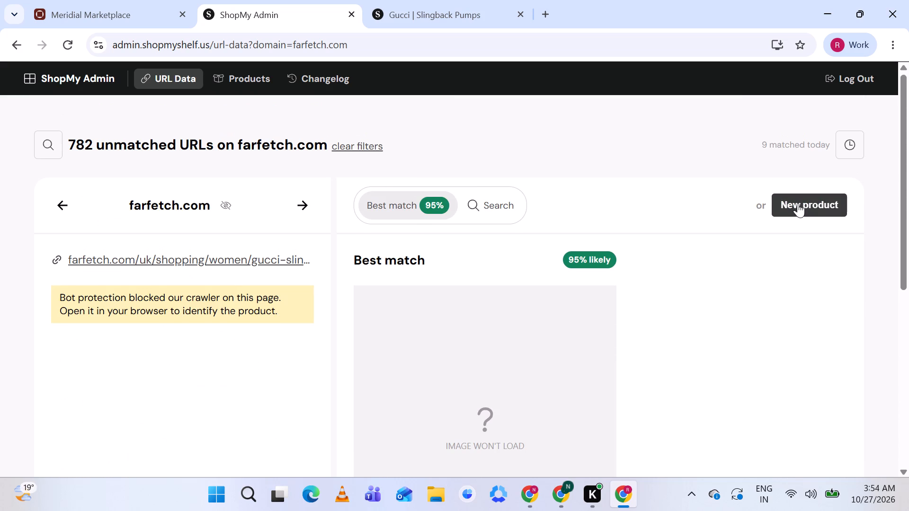
{"action": "left_click", "coordinate": [798, 203]}
{"action": "scroll", "coordinate": [596, 215], "scroll_direction": "down", "scroll_amount": 1}
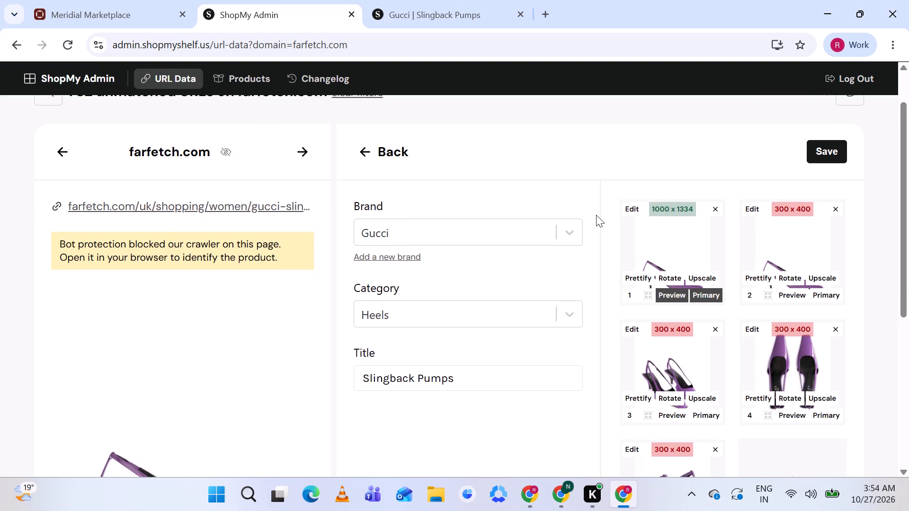
{"action": "scroll", "coordinate": [596, 215], "scroll_direction": "down", "scroll_amount": 1}
Recheck the Gucci Slingback Pumps' ShopMy product page against the new entry, returning to ShopMy Admin.
{"action": "left_click", "coordinate": [407, 13]}
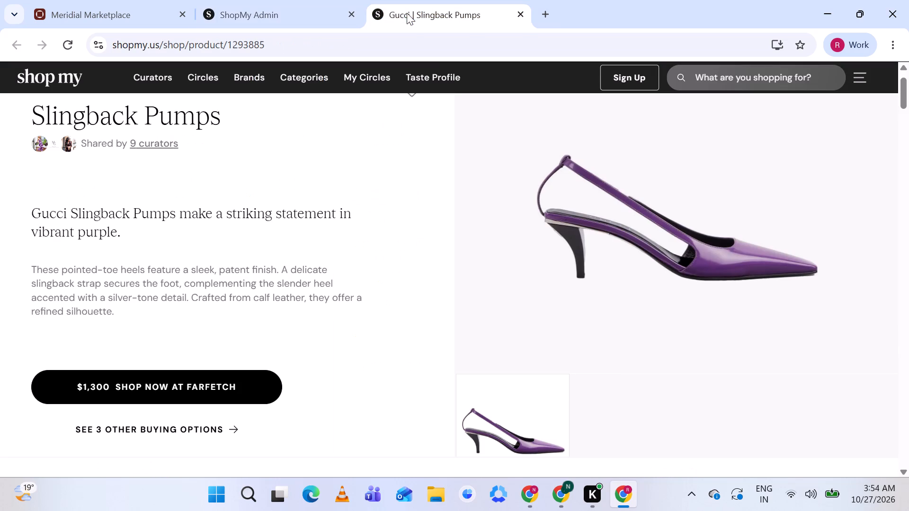
{"action": "scroll", "coordinate": [560, 256], "scroll_direction": "down", "scroll_amount": 1}
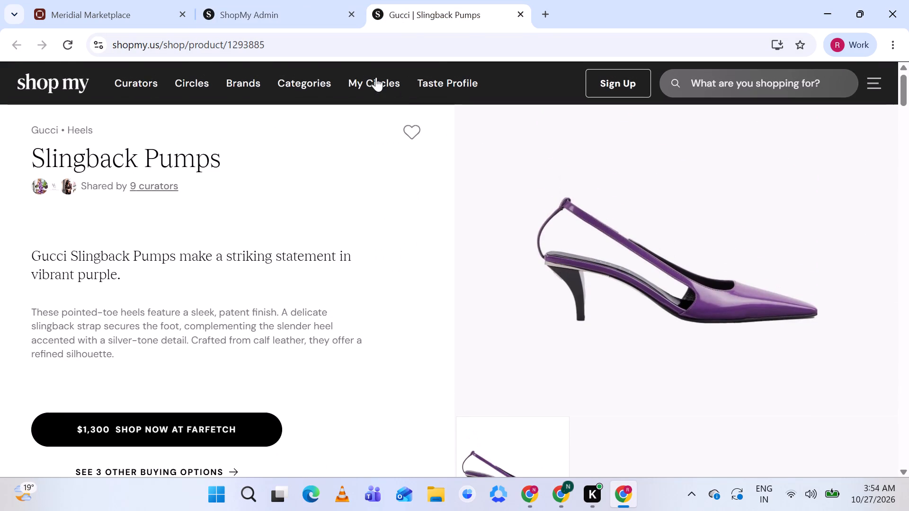
{"action": "left_click", "coordinate": [283, 11]}
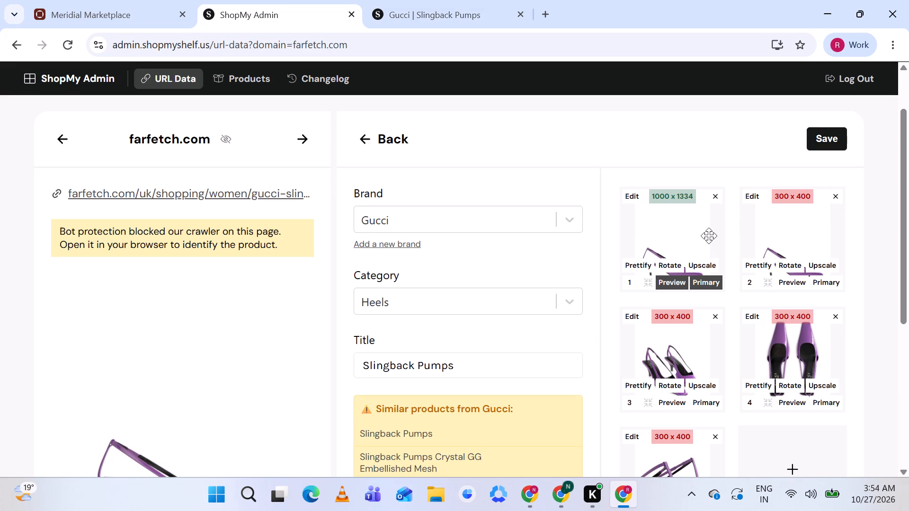
Delete the fifth and second images from the Gucci Slingback Pumps' new product entry.
{"action": "scroll", "coordinate": [709, 236], "scroll_direction": "down", "scroll_amount": 4}
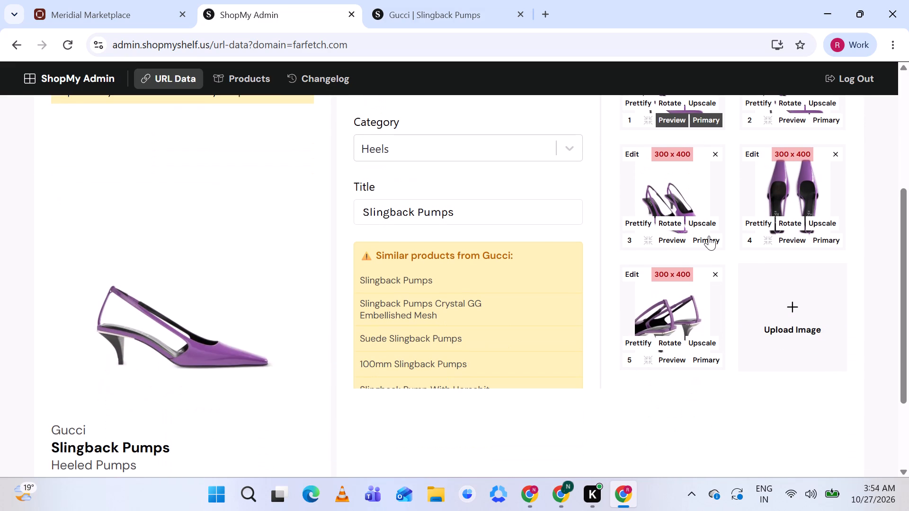
{"action": "left_click", "coordinate": [717, 270]}
{"action": "scroll", "coordinate": [708, 243], "scroll_direction": "up", "scroll_amount": 1}
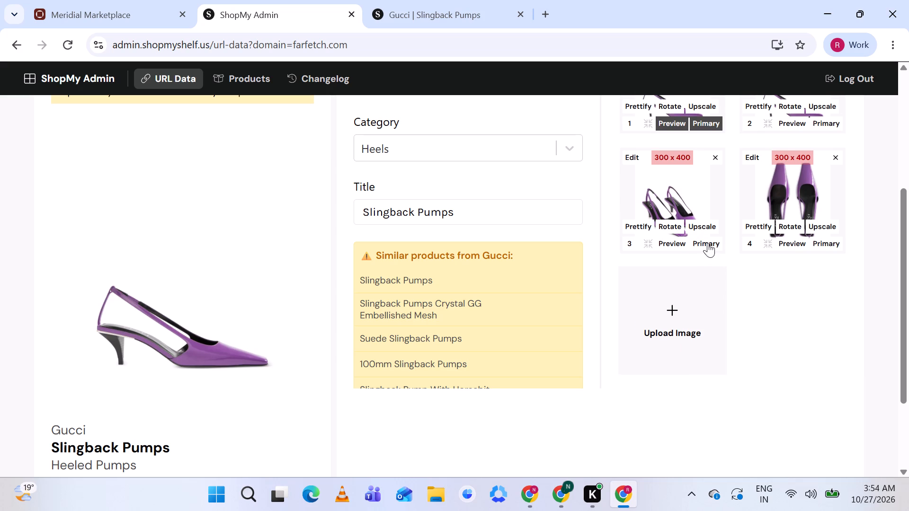
{"action": "scroll", "coordinate": [708, 243], "scroll_direction": "up", "scroll_amount": 2}
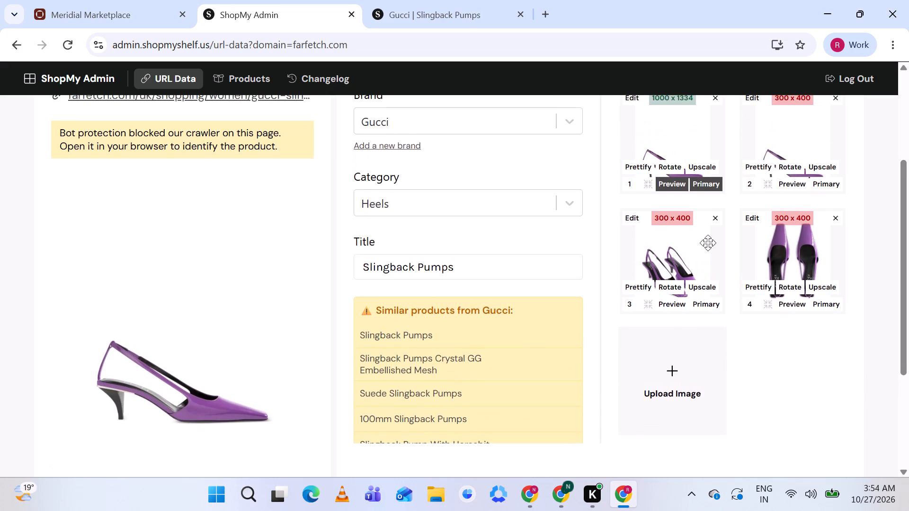
{"action": "scroll", "coordinate": [708, 243], "scroll_direction": "up", "scroll_amount": 1}
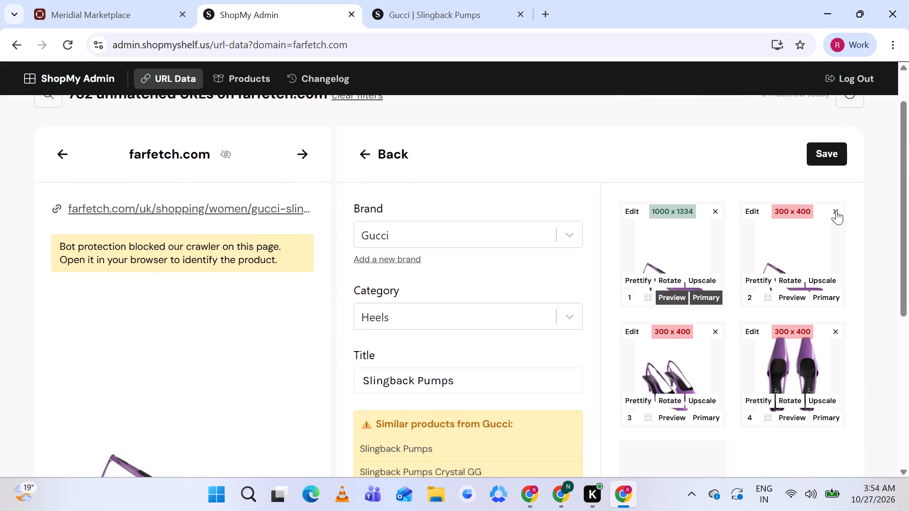
{"action": "left_click", "coordinate": [836, 209]}
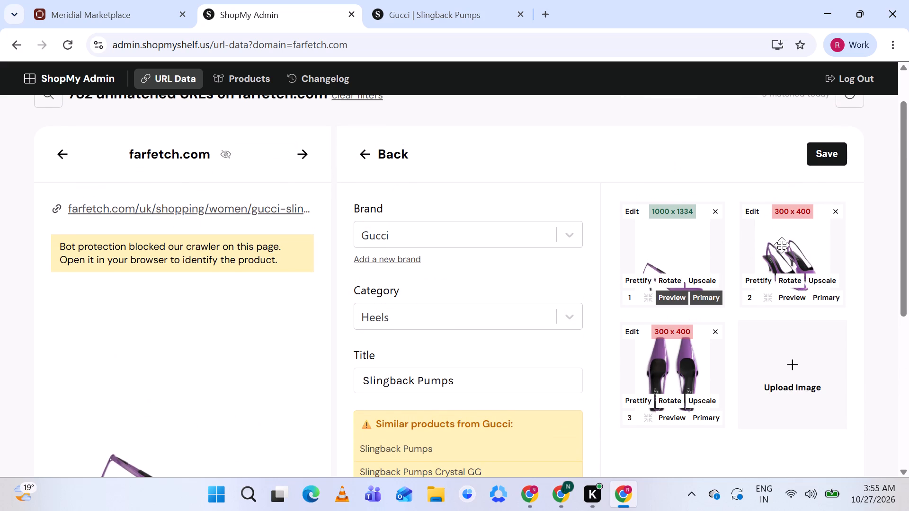
Review the new Gucci Slingback Pumps entry's images and title and its list of similar Gucci products.
{"action": "scroll", "coordinate": [782, 245], "scroll_direction": "down", "scroll_amount": 1}
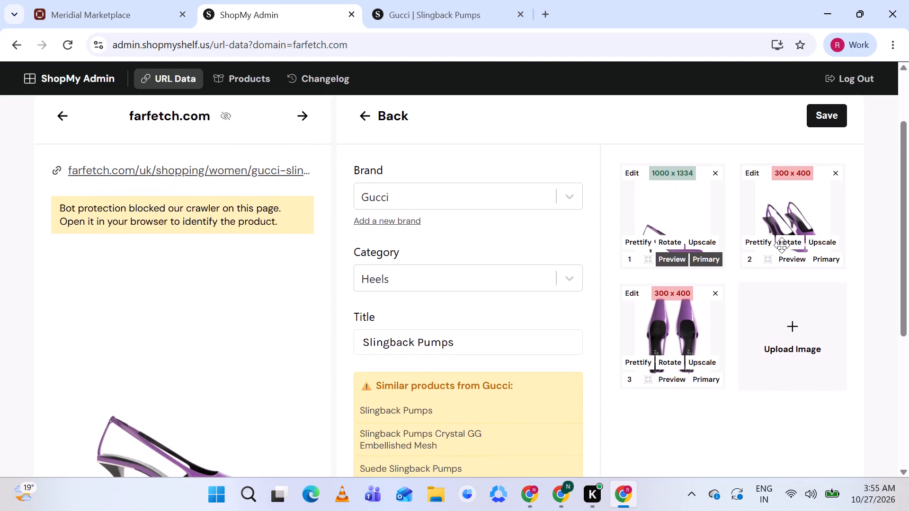
{"action": "scroll", "coordinate": [782, 245], "scroll_direction": "down", "scroll_amount": 1}
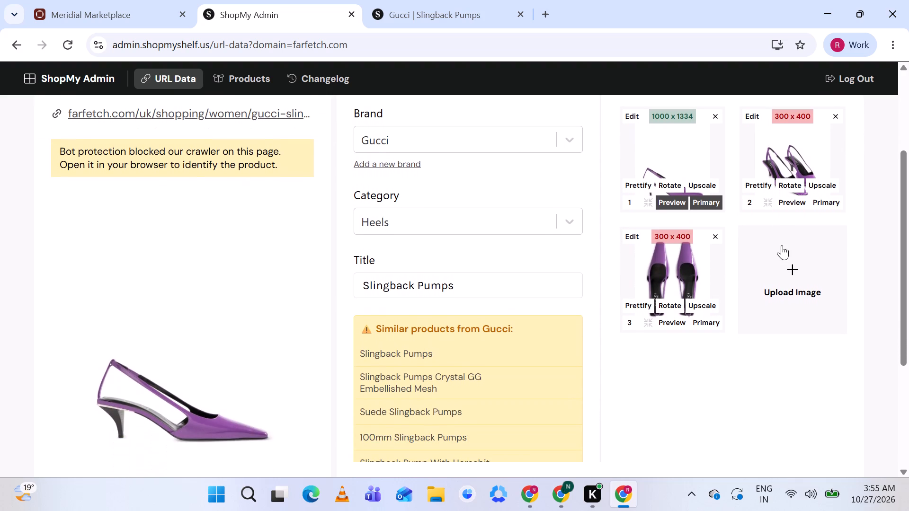
{"action": "scroll", "coordinate": [782, 245], "scroll_direction": "down", "scroll_amount": 1}
{"action": "scroll", "coordinate": [464, 282], "scroll_direction": "down", "scroll_amount": 1}
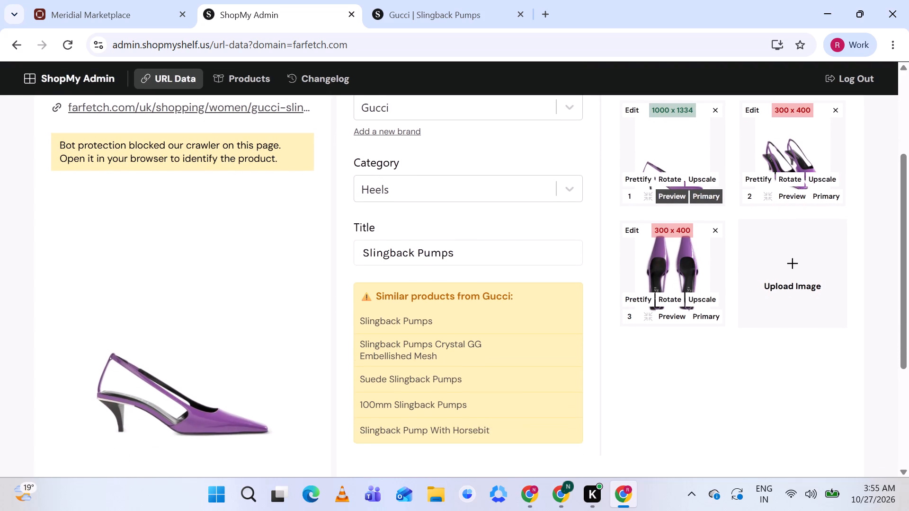
{"action": "scroll", "coordinate": [464, 282], "scroll_direction": "down", "scroll_amount": 3}
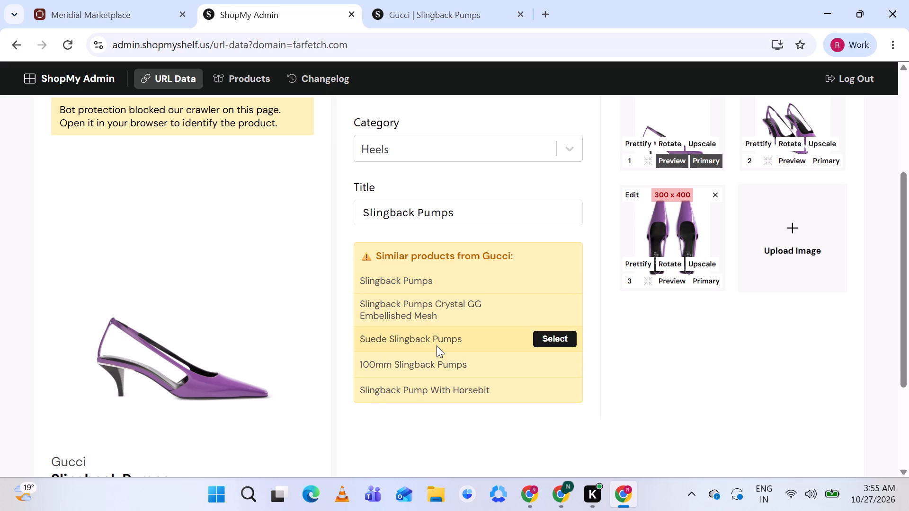
{"action": "scroll", "coordinate": [437, 345], "scroll_direction": "up", "scroll_amount": 4}
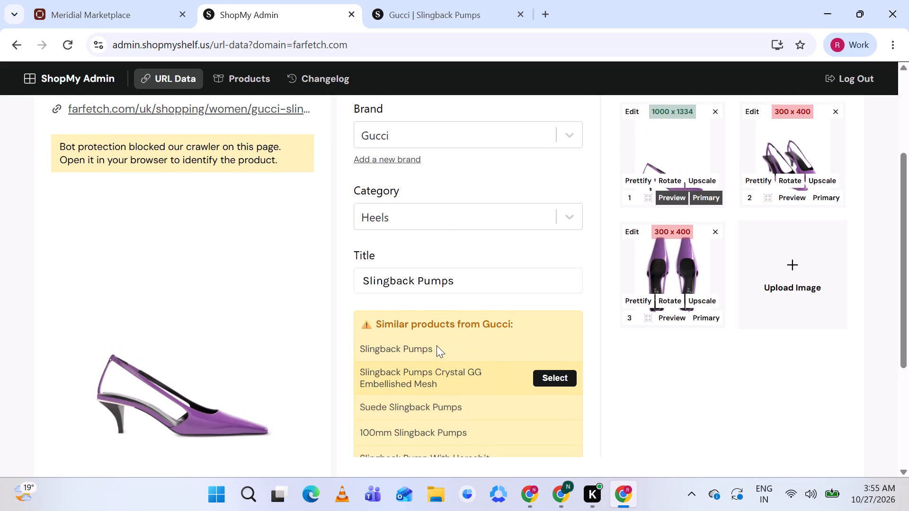
{"action": "scroll", "coordinate": [437, 345], "scroll_direction": "up", "scroll_amount": 1}
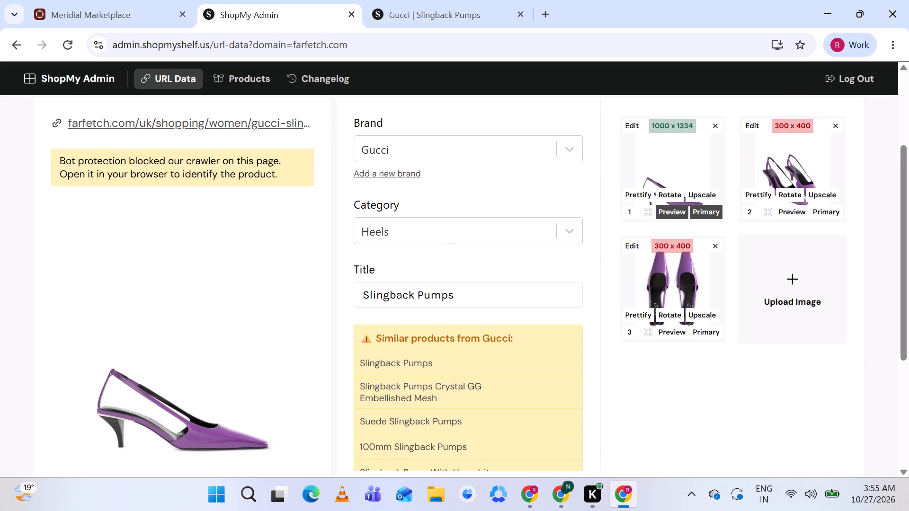
{"action": "left_click", "coordinate": [473, 291]}
{"action": "scroll", "coordinate": [473, 291], "scroll_direction": "down", "scroll_amount": 1}
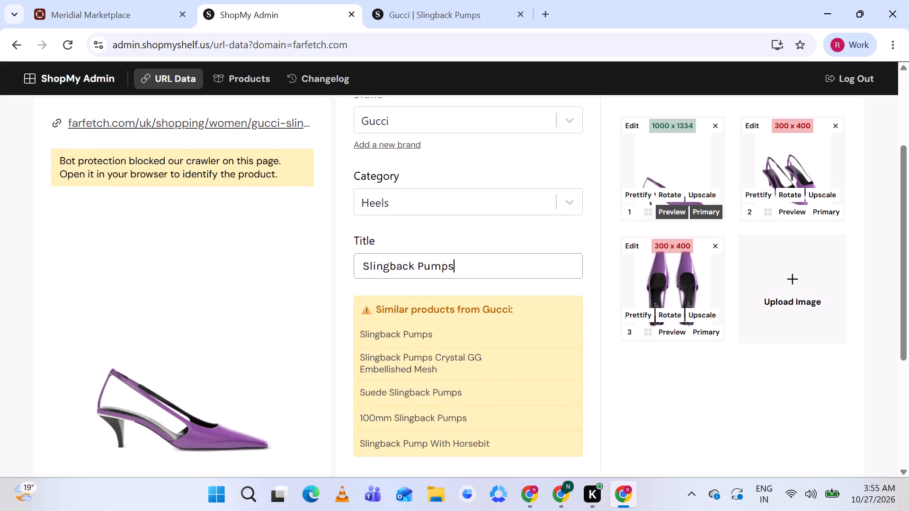
{"action": "scroll", "coordinate": [473, 291], "scroll_direction": "down", "scroll_amount": 1}
{"action": "scroll", "coordinate": [473, 291], "scroll_direction": "up", "scroll_amount": 1}
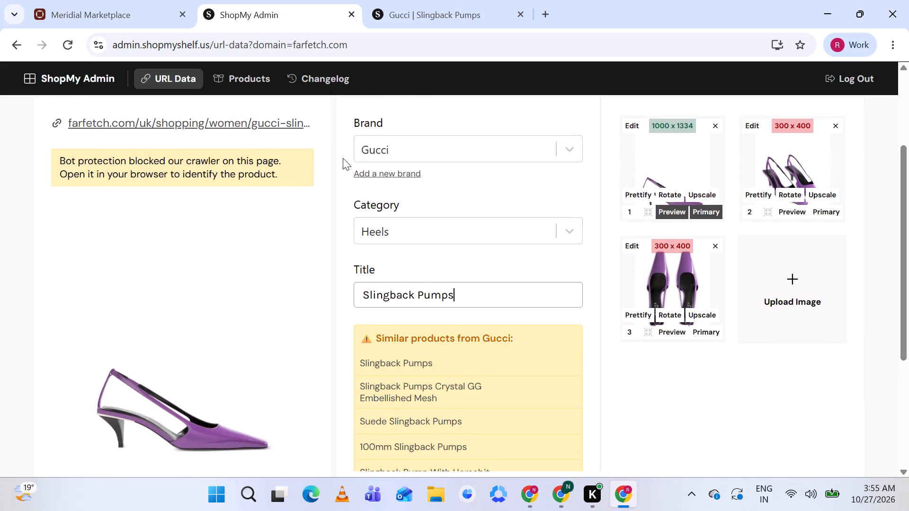
Compare the Gucci Slingback Pumps' Farfetch listing with their ShopMy product page, returning to ShopMy Admin.
{"action": "left_click", "coordinate": [248, 123]}
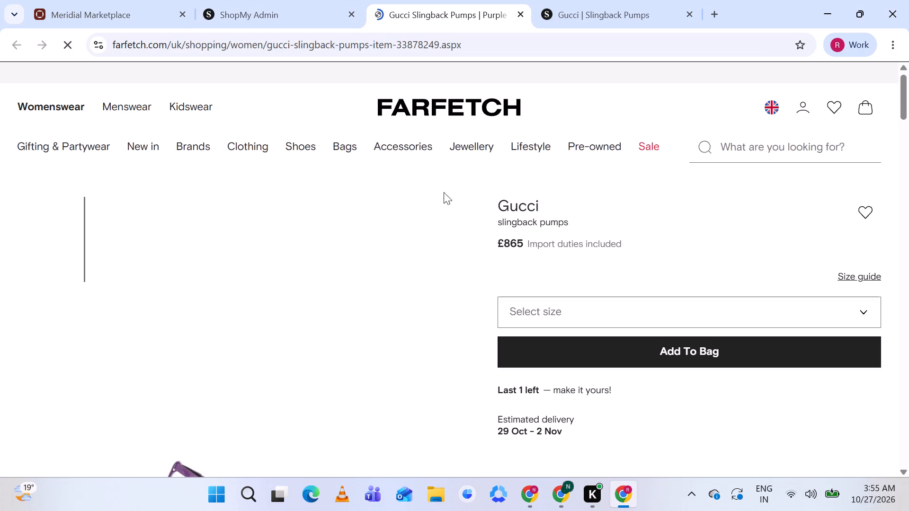
{"action": "scroll", "coordinate": [499, 212], "scroll_direction": "down", "scroll_amount": 4}
{"action": "scroll", "coordinate": [499, 212], "scroll_direction": "up", "scroll_amount": 3}
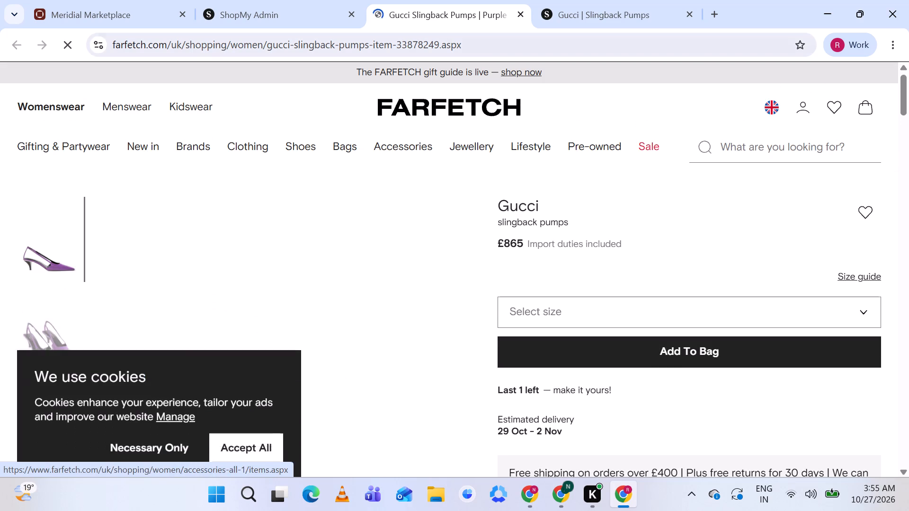
{"action": "left_click", "coordinate": [578, 12]}
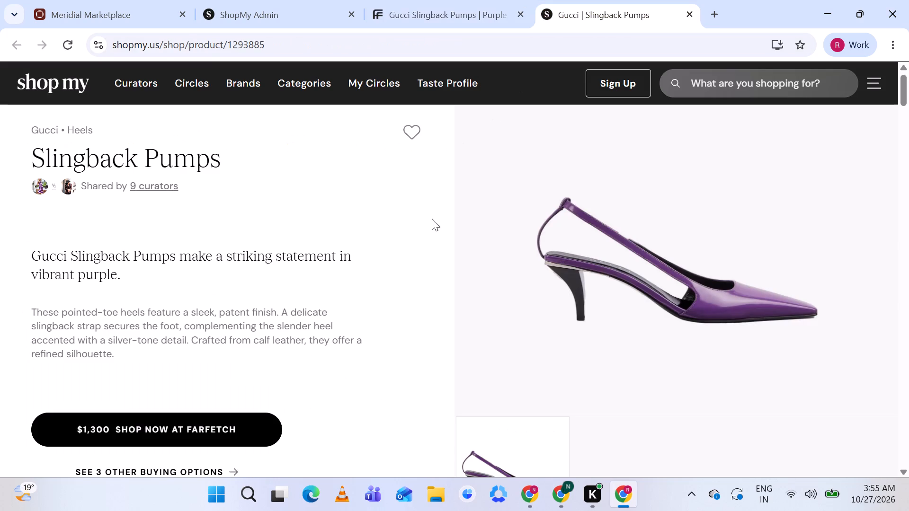
{"action": "left_click", "coordinate": [255, 0]}
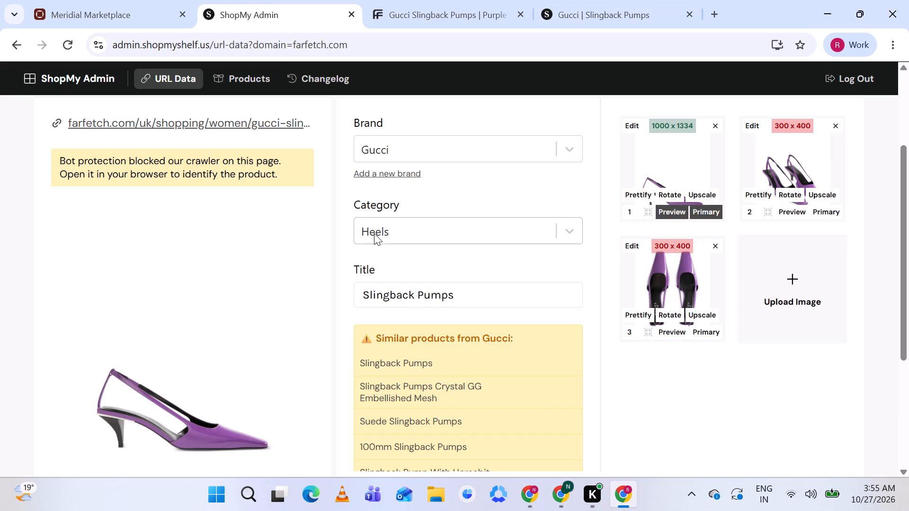
Select the existing "Slingback Pumps" from the similar Gucci products as the match instead of the new entry.
{"action": "scroll", "coordinate": [374, 233], "scroll_direction": "down", "scroll_amount": 3}
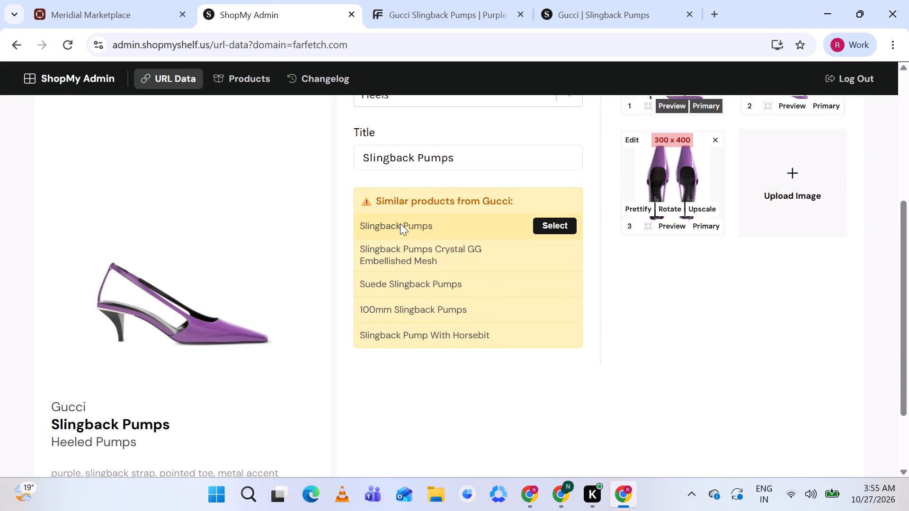
{"action": "left_click", "coordinate": [400, 223]}
{"action": "left_click", "coordinate": [418, 222]}
{"action": "left_click", "coordinate": [555, 222]}
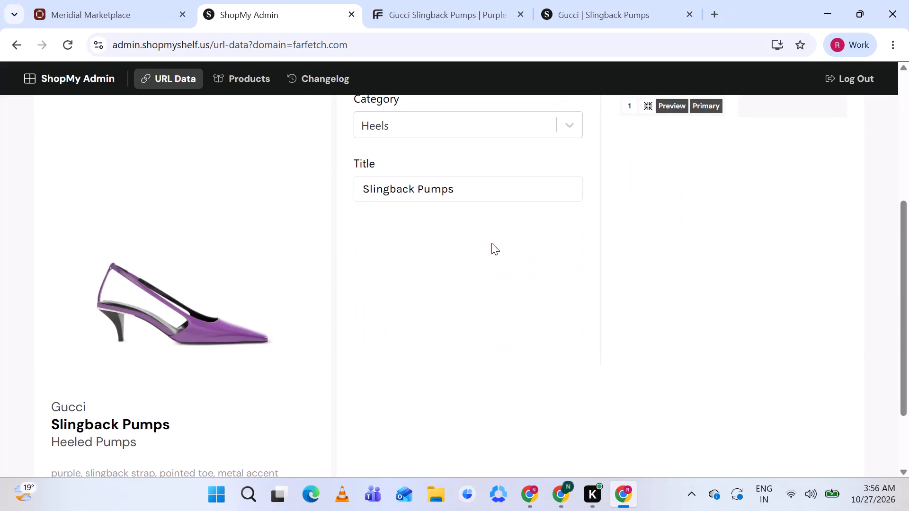
Check the selected Gucci Slingback Pumps' details, confirm the match and save the changes.
{"action": "scroll", "coordinate": [471, 253], "scroll_direction": "up", "scroll_amount": 1}
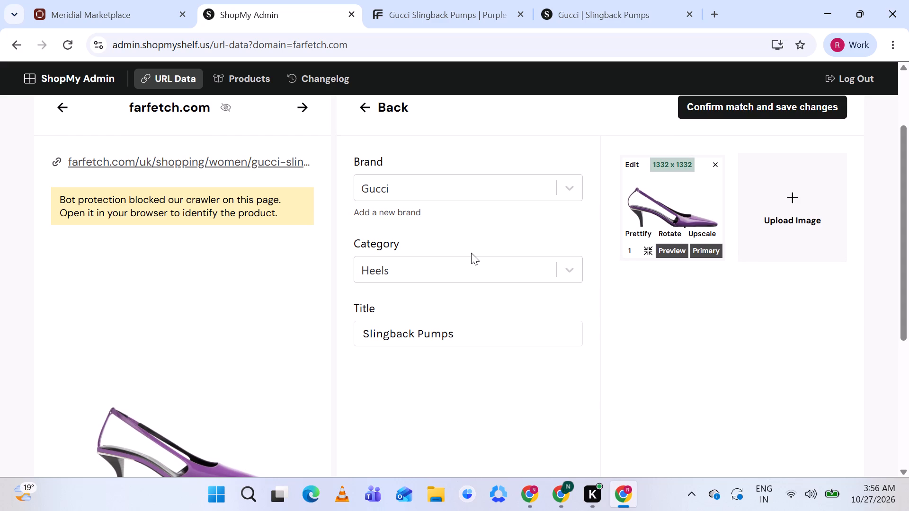
{"action": "scroll", "coordinate": [471, 253], "scroll_direction": "up", "scroll_amount": 1}
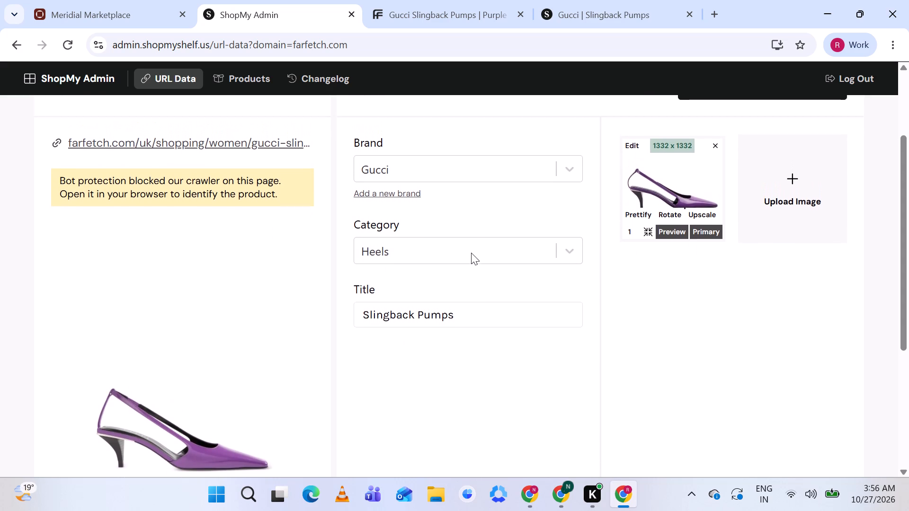
{"action": "scroll", "coordinate": [471, 253], "scroll_direction": "up", "scroll_amount": 1}
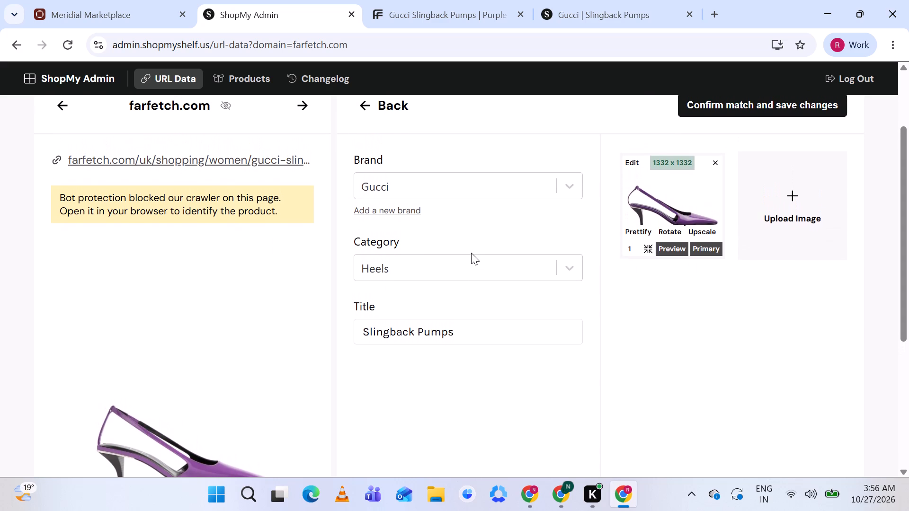
{"action": "scroll", "coordinate": [471, 253], "scroll_direction": "down", "scroll_amount": 1}
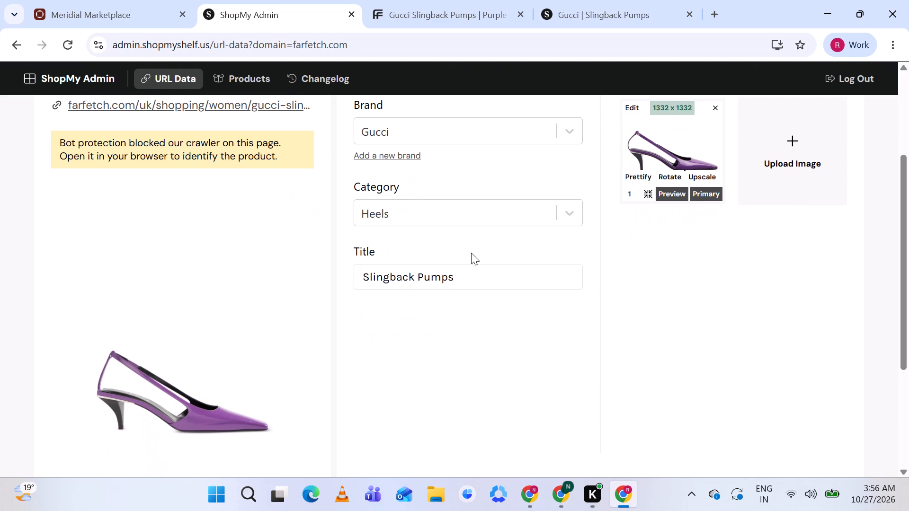
{"action": "scroll", "coordinate": [471, 253], "scroll_direction": "up", "scroll_amount": 1}
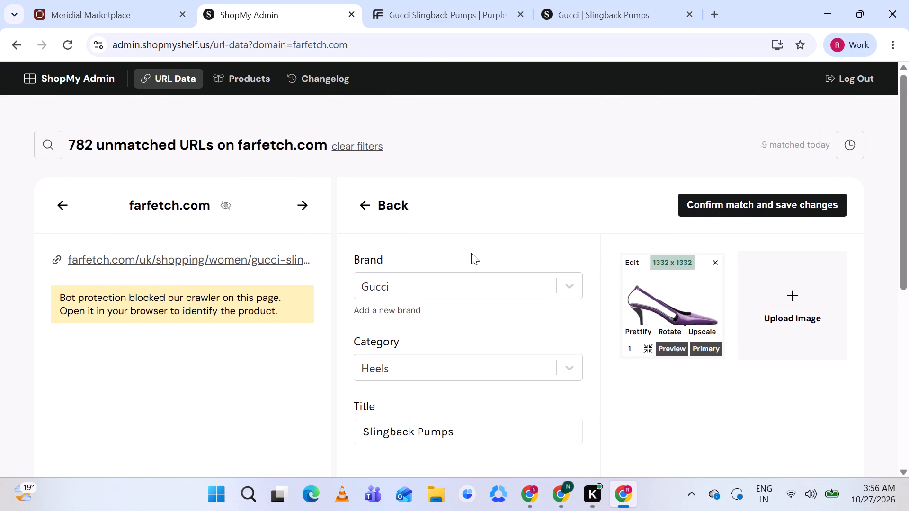
{"action": "scroll", "coordinate": [471, 253], "scroll_direction": "up", "scroll_amount": 1}
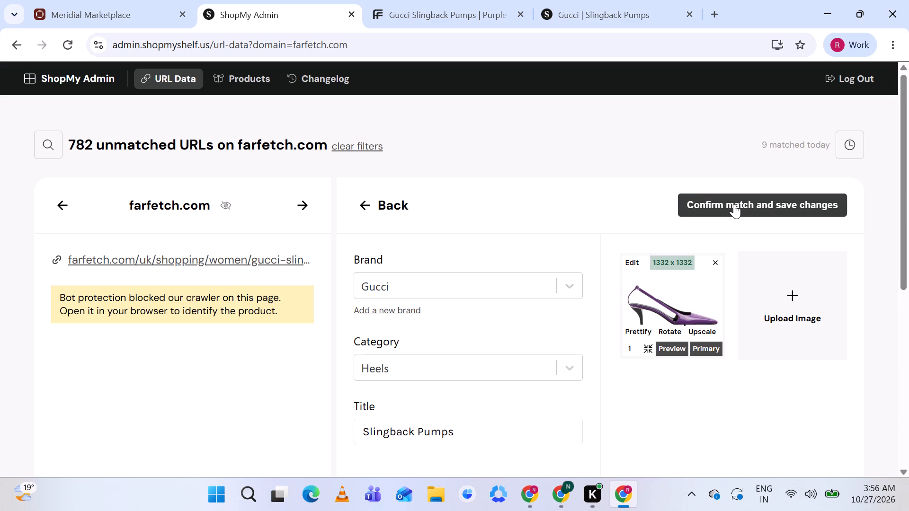
{"action": "left_click", "coordinate": [734, 204]}
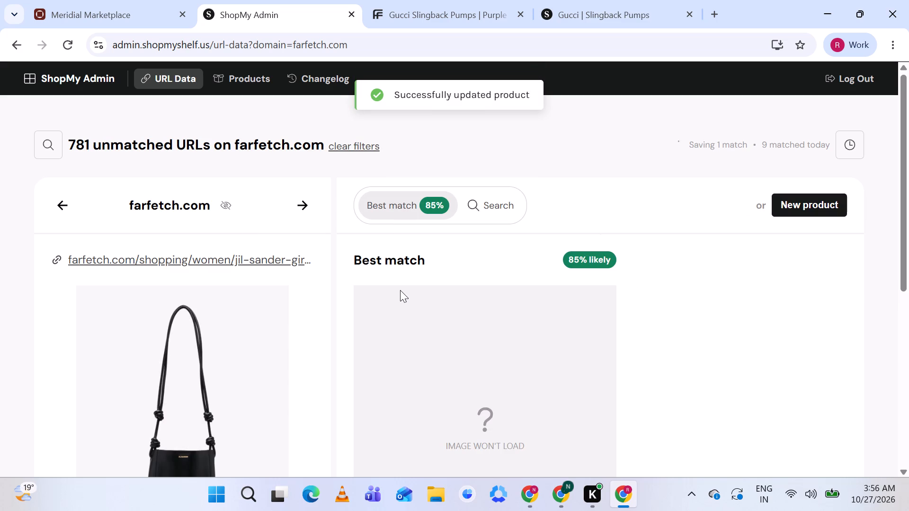
Open the suggested Jil Sander Giro Bag's ShopMy product page and close the leftover Gucci Slingback Pumps tabs.
{"action": "scroll", "coordinate": [400, 290], "scroll_direction": "down", "scroll_amount": 3}
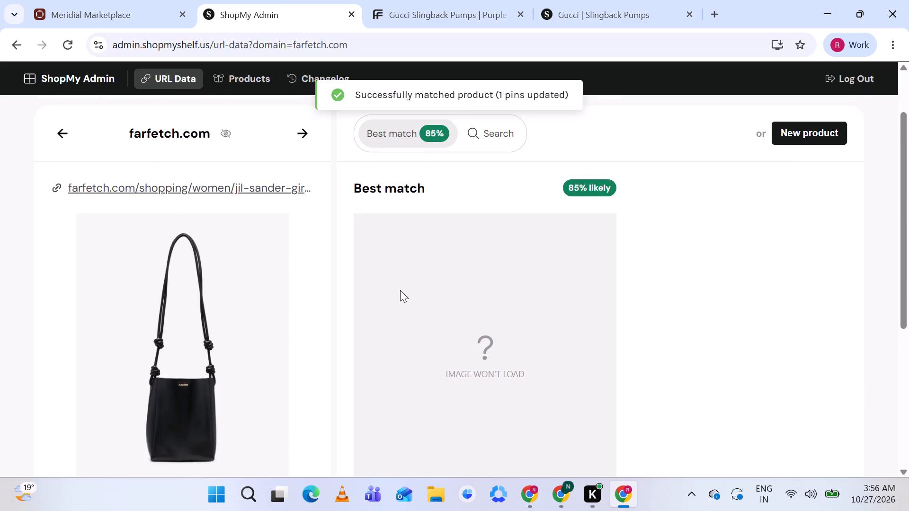
{"action": "scroll", "coordinate": [400, 290], "scroll_direction": "down", "scroll_amount": 1}
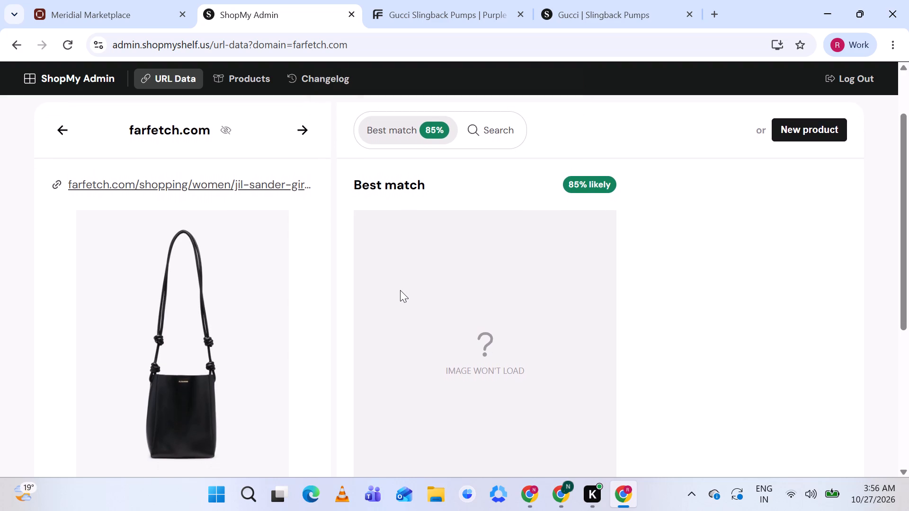
{"action": "scroll", "coordinate": [400, 290], "scroll_direction": "down", "scroll_amount": 2}
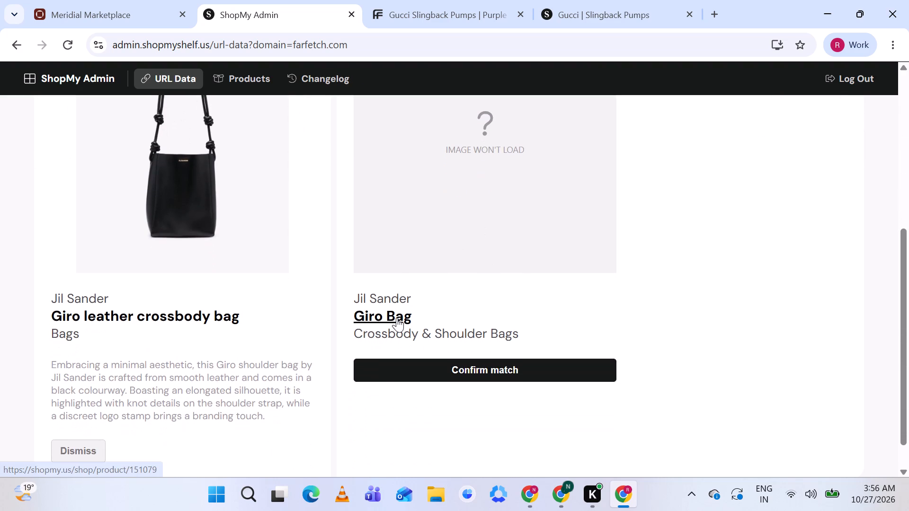
{"action": "left_click", "coordinate": [397, 317]}
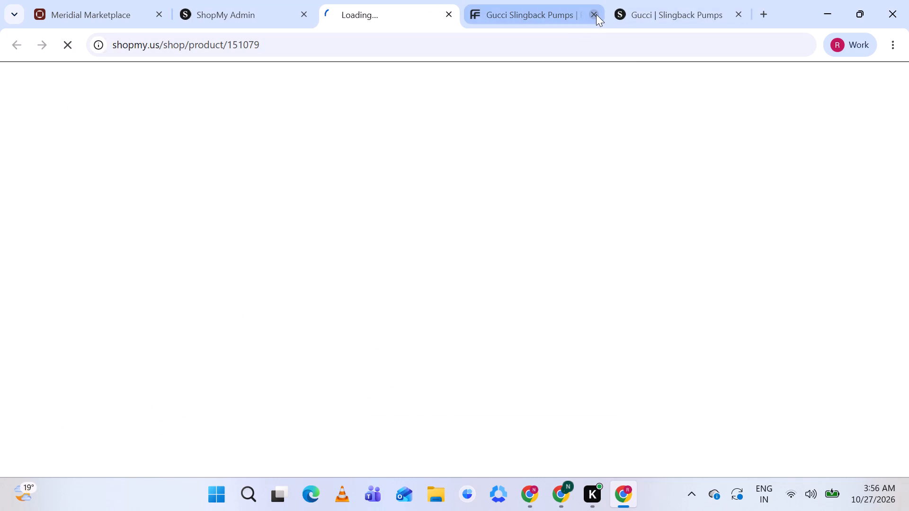
{"action": "left_click", "coordinate": [596, 14]}
{"action": "left_click", "coordinate": [592, 11]}
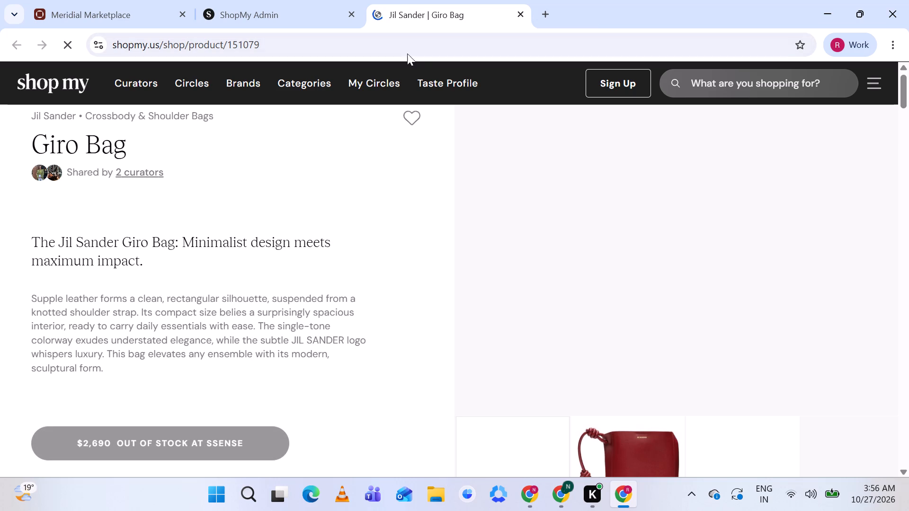
Compare the Giro Bag's ShopMy images and description with the Farfetch Giro leather crossbody bag, returning to ShopMy Admin.
{"action": "left_click", "coordinate": [278, 8]}
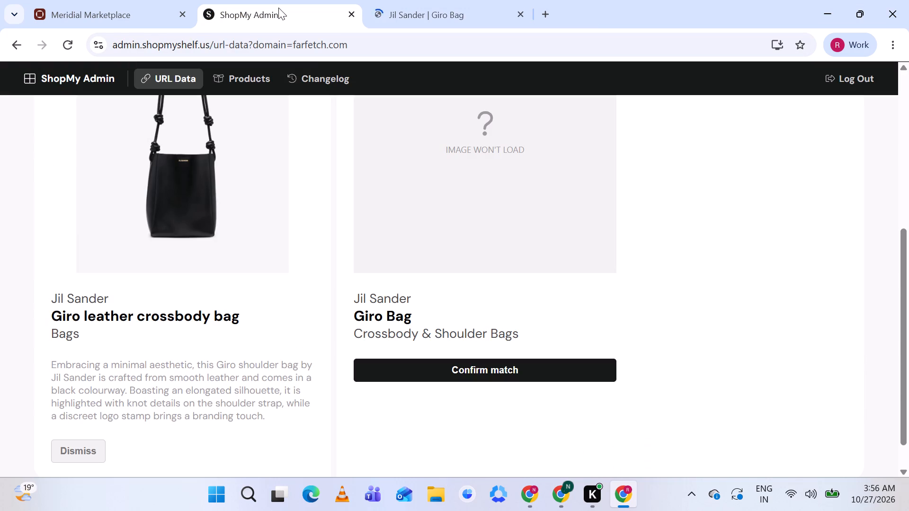
{"action": "left_click", "coordinate": [422, 0]}
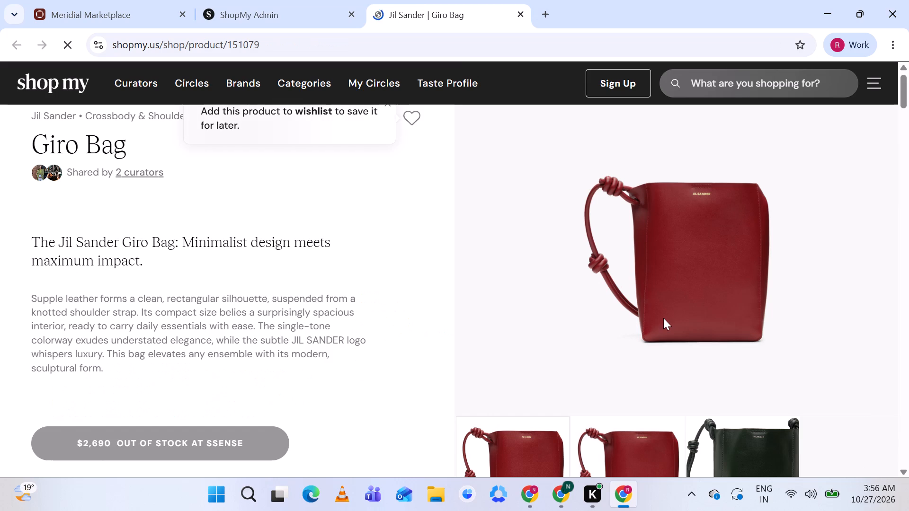
{"action": "scroll", "coordinate": [663, 318], "scroll_direction": "down", "scroll_amount": 2}
{"action": "scroll", "coordinate": [663, 318], "scroll_direction": "up", "scroll_amount": 1}
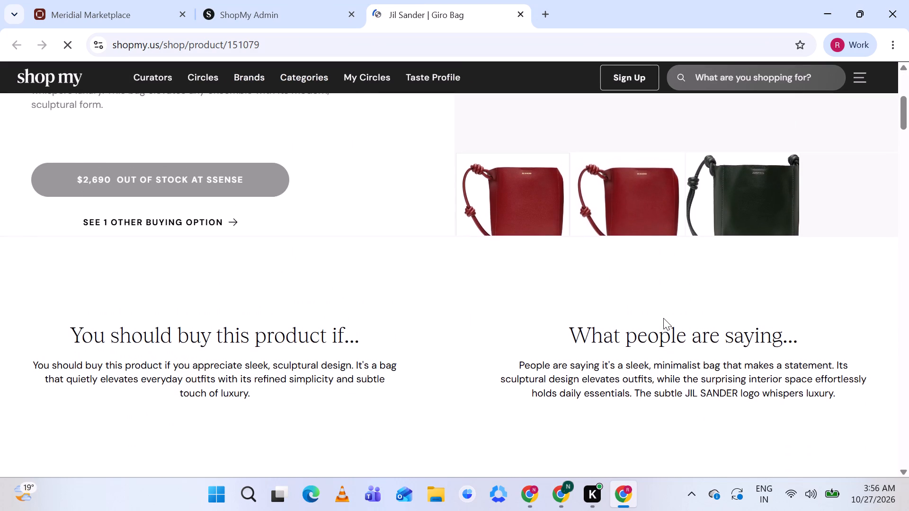
{"action": "scroll", "coordinate": [663, 318], "scroll_direction": "up", "scroll_amount": 3}
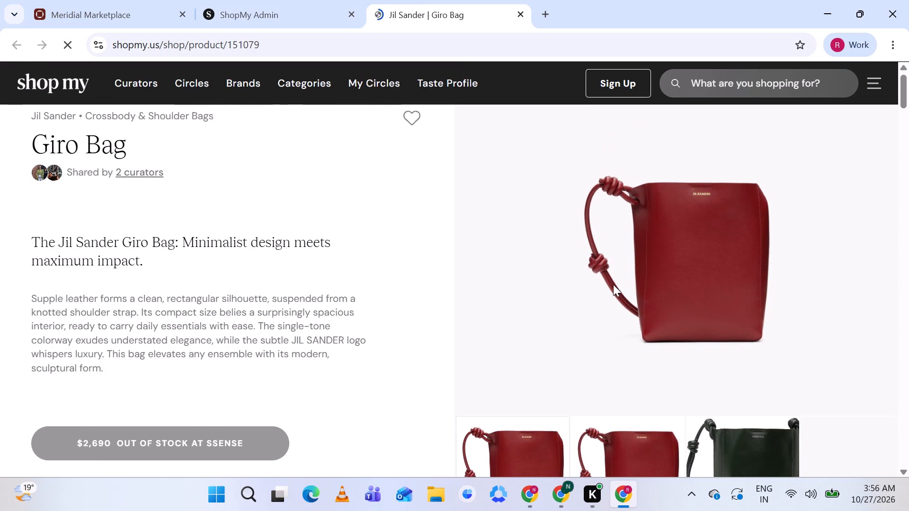
{"action": "scroll", "coordinate": [592, 274], "scroll_direction": "down", "scroll_amount": 2}
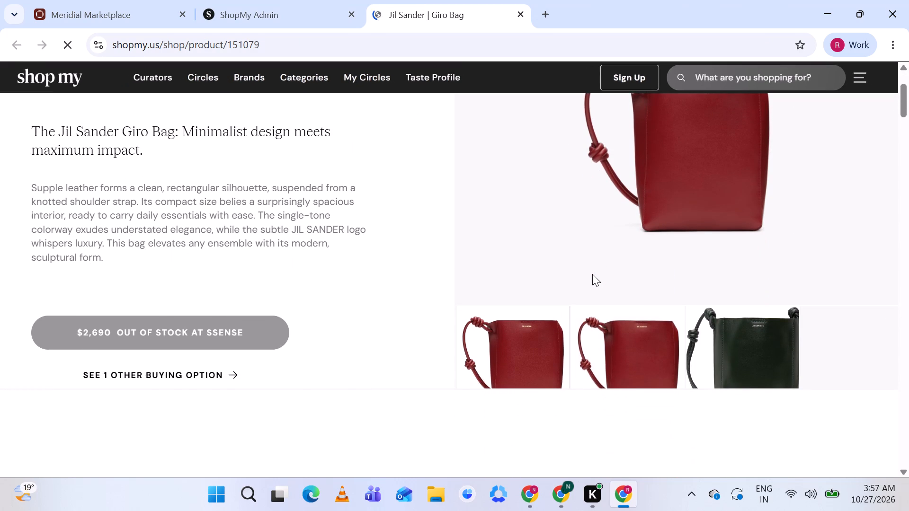
{"action": "scroll", "coordinate": [592, 274], "scroll_direction": "up", "scroll_amount": 1}
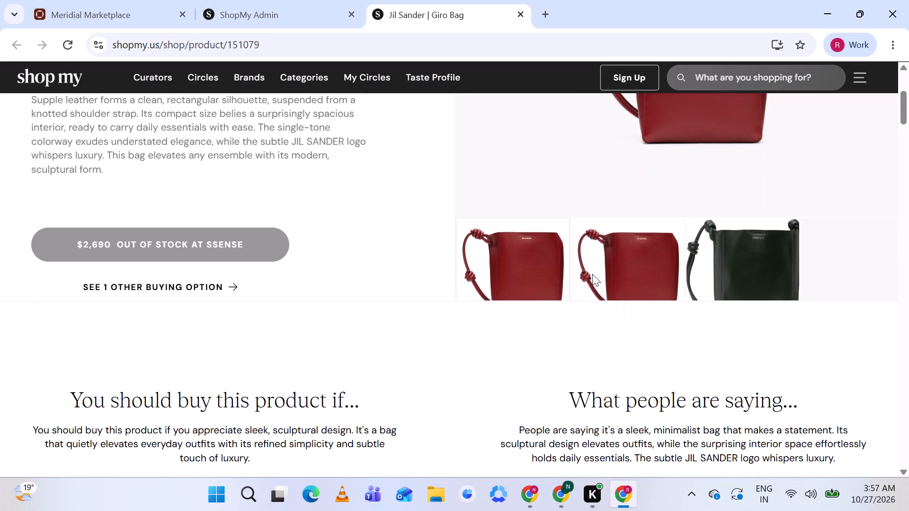
{"action": "scroll", "coordinate": [592, 274], "scroll_direction": "up", "scroll_amount": 2}
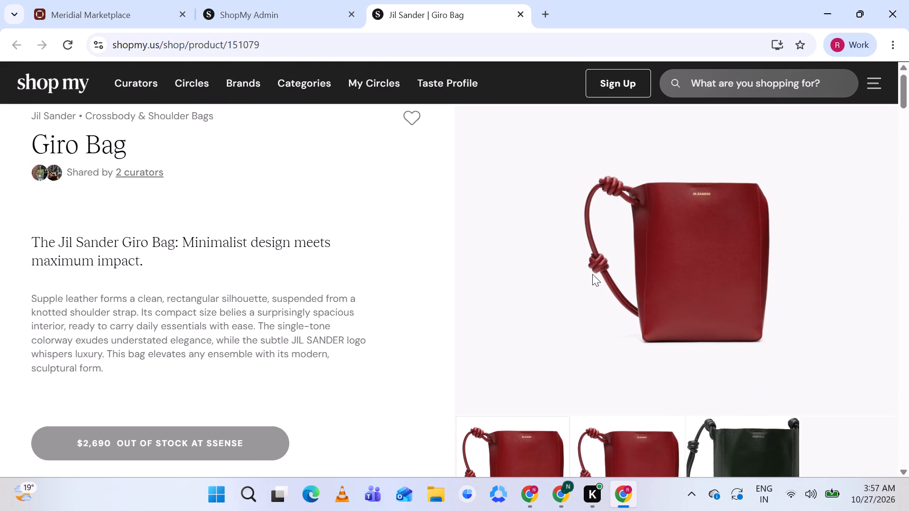
{"action": "left_click", "coordinate": [265, 6]}
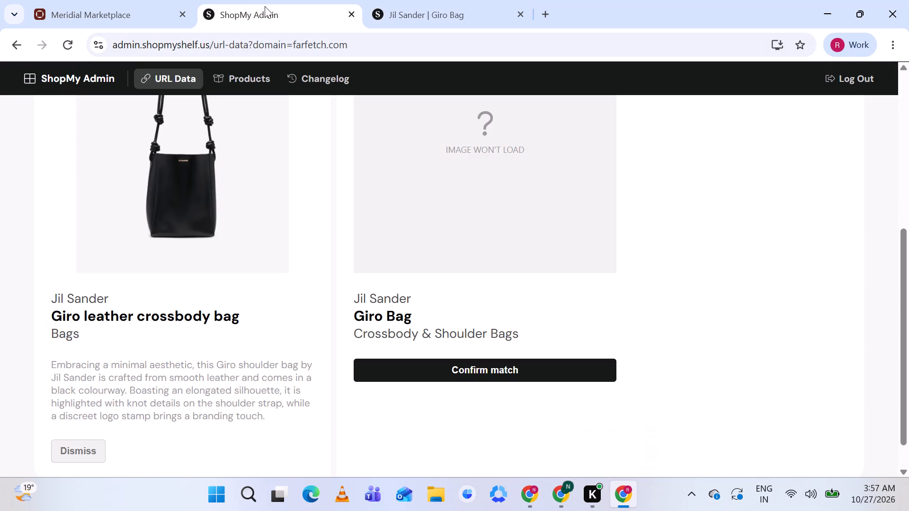
Recheck the Farfetch bag's shape and knotted strap against the Giro Bag page's product images, returning to ShopMy Admin.
{"action": "scroll", "coordinate": [224, 159], "scroll_direction": "up", "scroll_amount": 2}
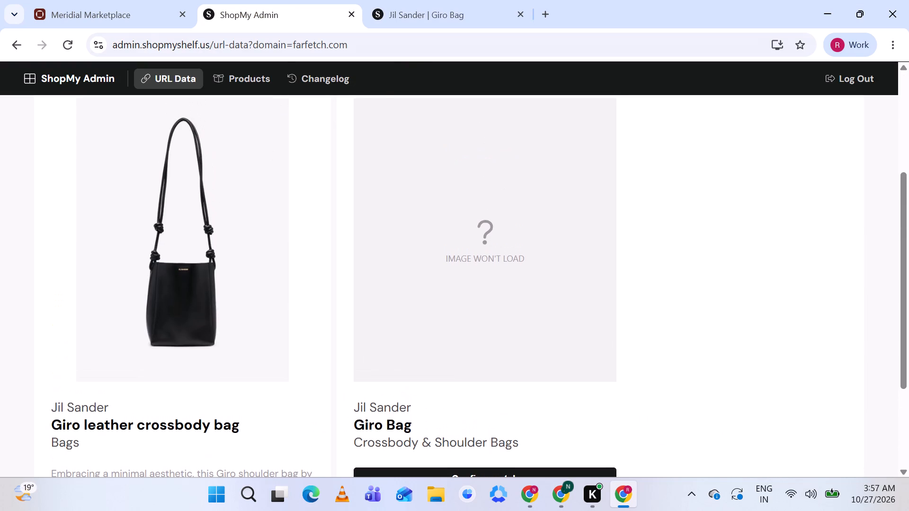
{"action": "left_click", "coordinate": [433, 0]}
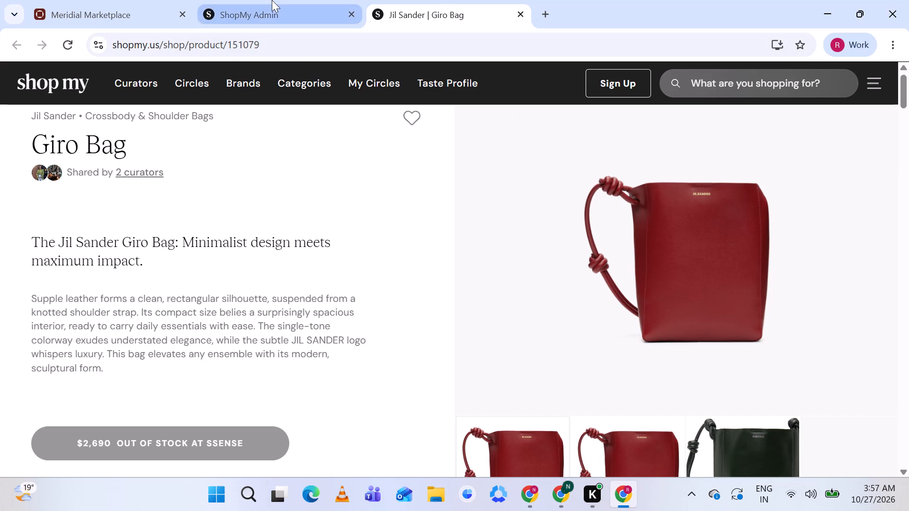
{"action": "left_click", "coordinate": [272, 0]}
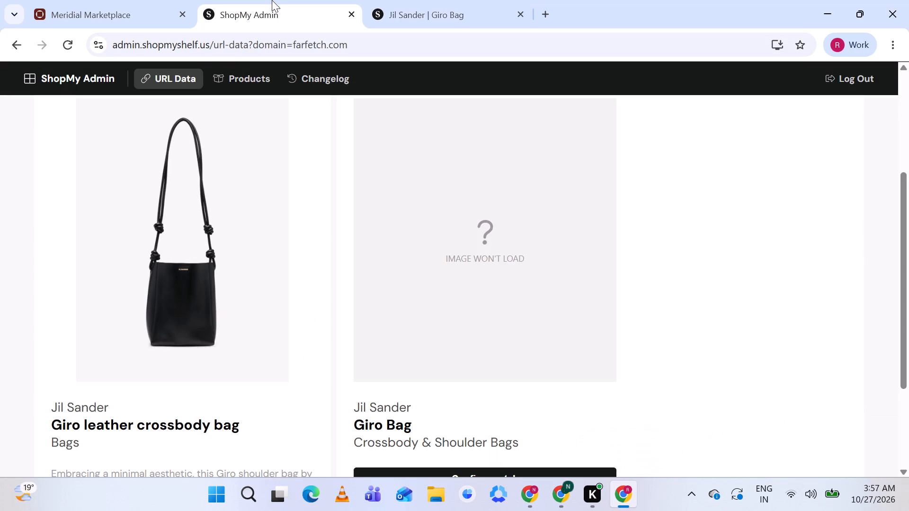
{"action": "scroll", "coordinate": [320, 114], "scroll_direction": "down", "scroll_amount": 1}
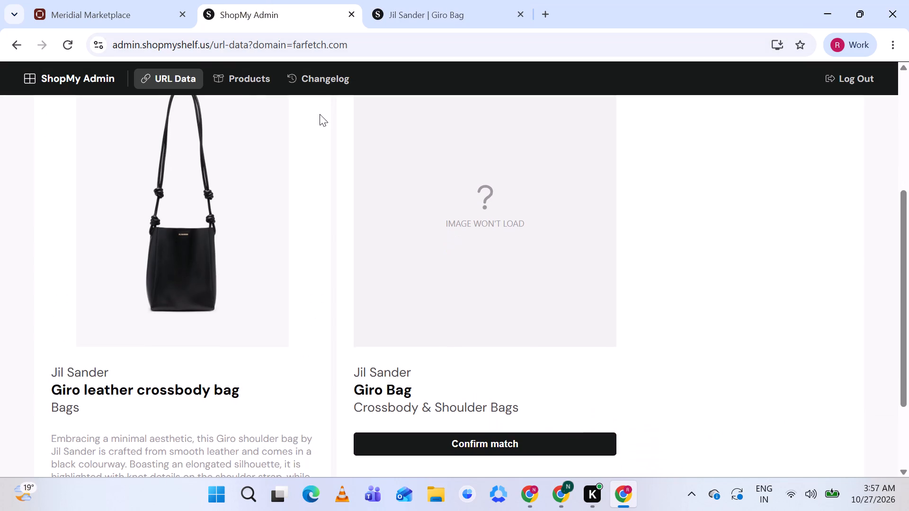
{"action": "scroll", "coordinate": [320, 114], "scroll_direction": "down", "scroll_amount": 1}
{"action": "left_click", "coordinate": [419, 12]}
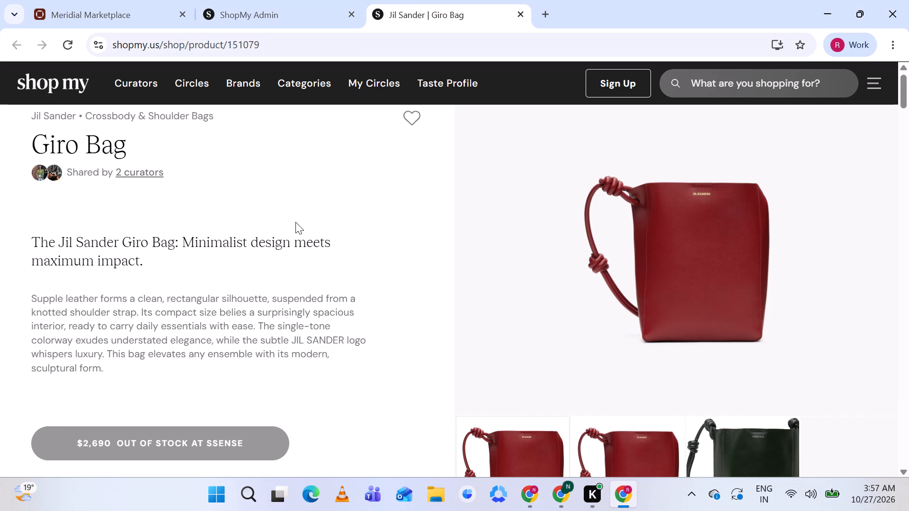
{"action": "scroll", "coordinate": [295, 222], "scroll_direction": "down", "scroll_amount": 1}
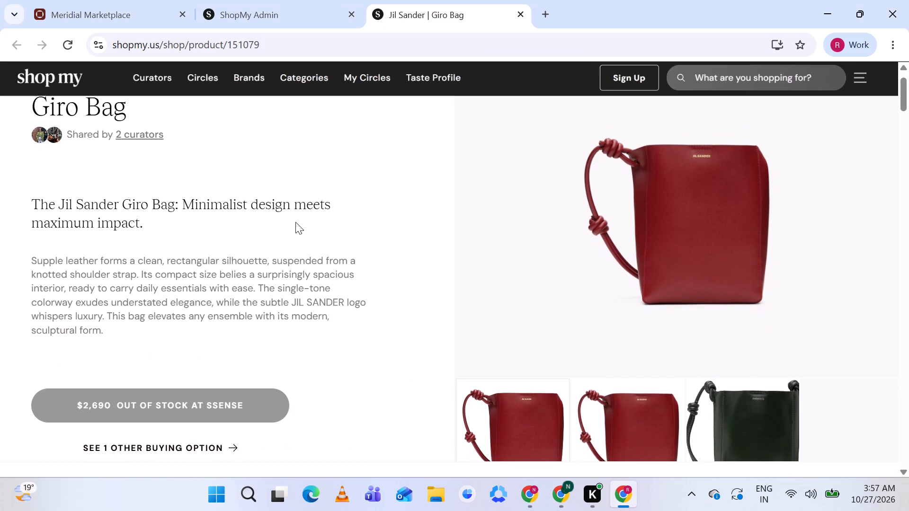
{"action": "scroll", "coordinate": [295, 222], "scroll_direction": "down", "scroll_amount": 2}
{"action": "scroll", "coordinate": [295, 222], "scroll_direction": "up", "scroll_amount": 1}
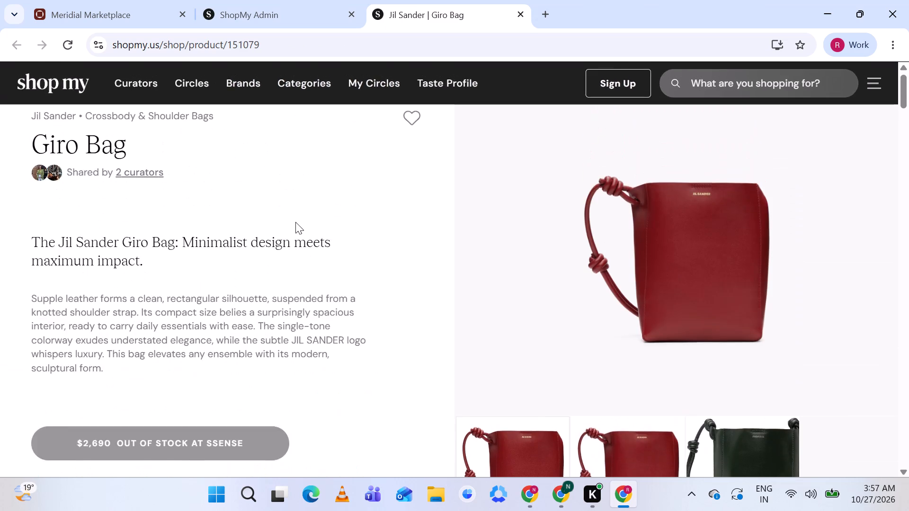
{"action": "scroll", "coordinate": [295, 222], "scroll_direction": "down", "scroll_amount": 2}
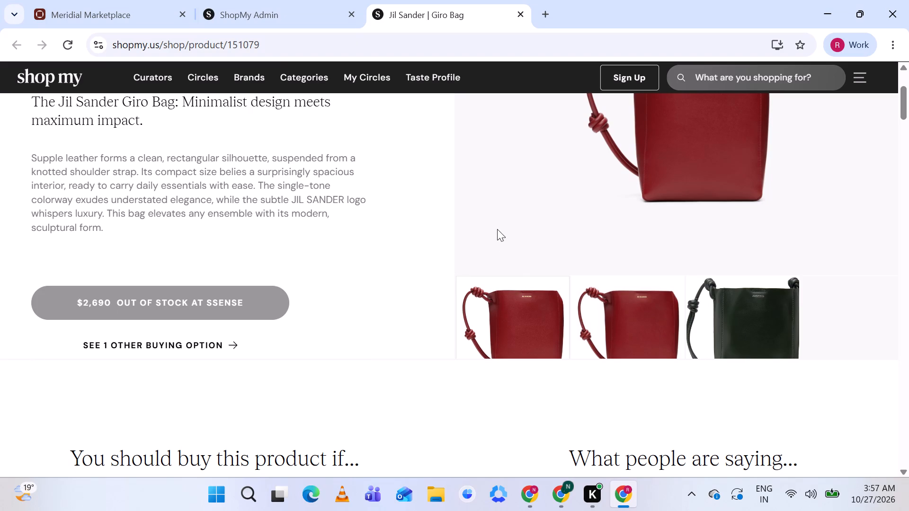
{"action": "left_click", "coordinate": [257, 0]}
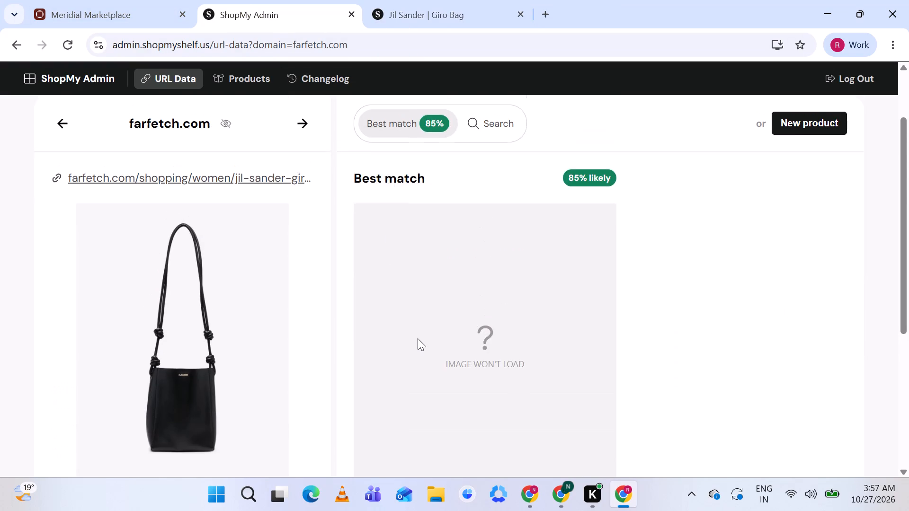
Confirm the Jil Sander Giro Bag as the match for the Farfetch Giro leather crossbody bag.
{"action": "scroll", "coordinate": [418, 338], "scroll_direction": "down", "scroll_amount": 1}
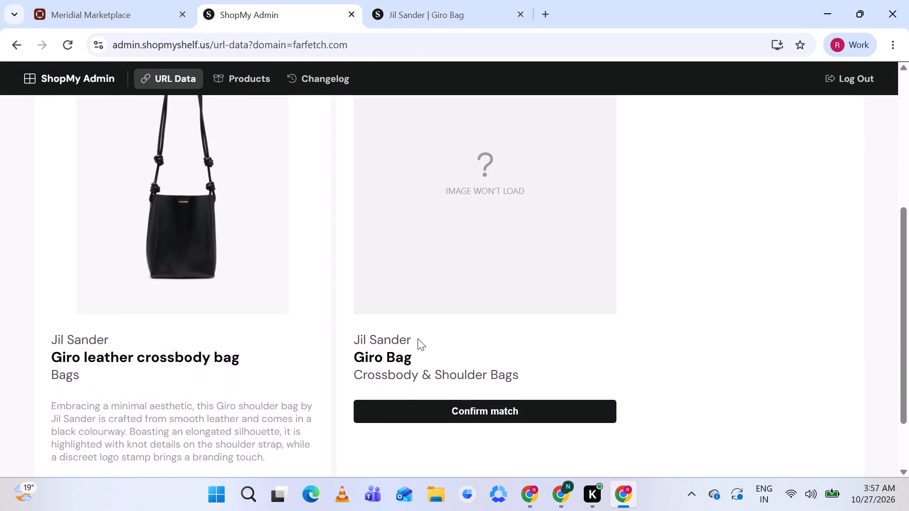
{"action": "scroll", "coordinate": [418, 338], "scroll_direction": "down", "scroll_amount": 1}
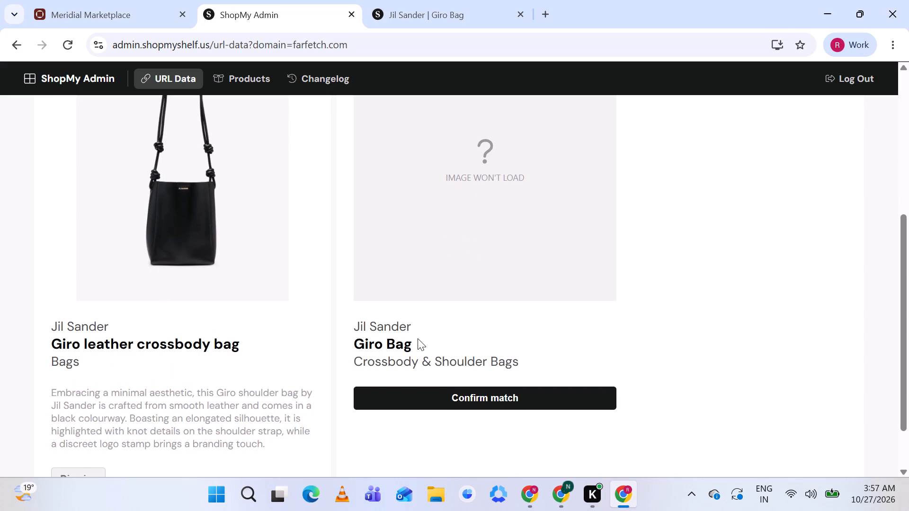
{"action": "scroll", "coordinate": [388, 311], "scroll_direction": "down", "scroll_amount": 1}
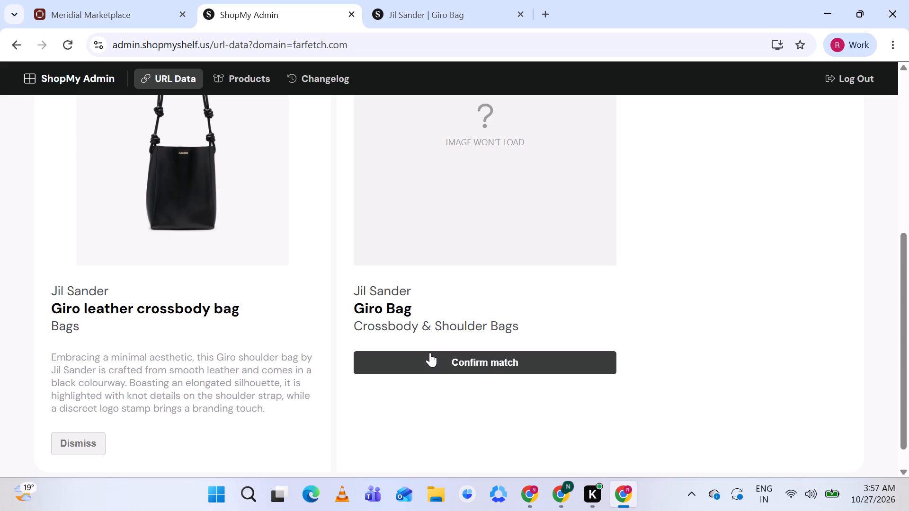
{"action": "left_click", "coordinate": [430, 352]}
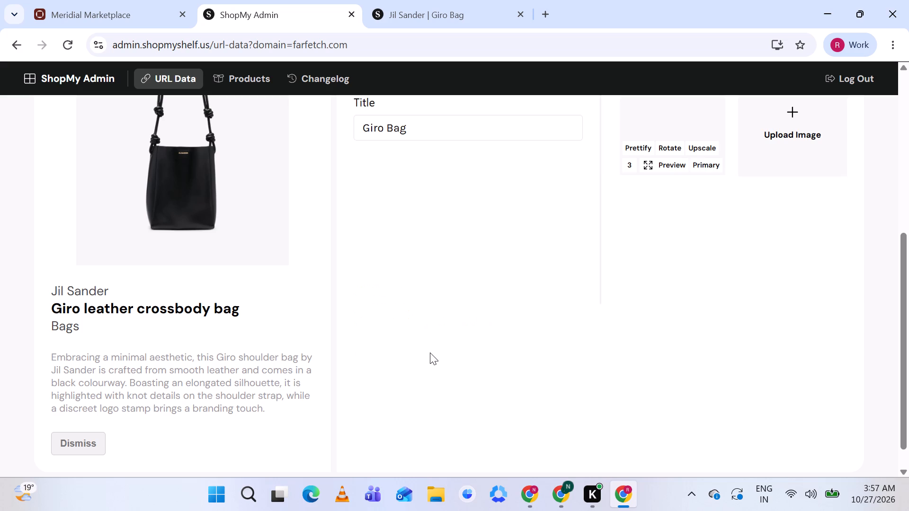
Remove the two red bag images from the matched Giro Bag product, keeping the dark bag image.
{"action": "scroll", "coordinate": [480, 229], "scroll_direction": "up", "scroll_amount": 2}
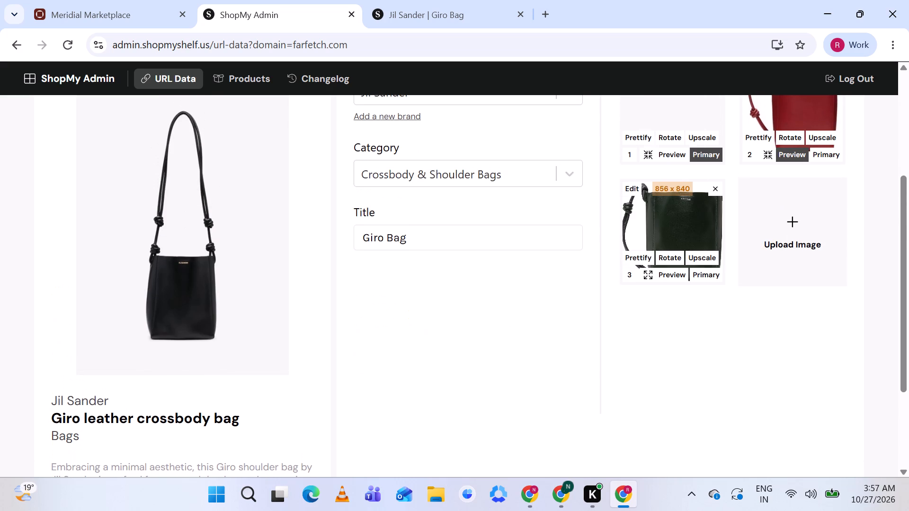
{"action": "scroll", "coordinate": [480, 229], "scroll_direction": "up", "scroll_amount": 1}
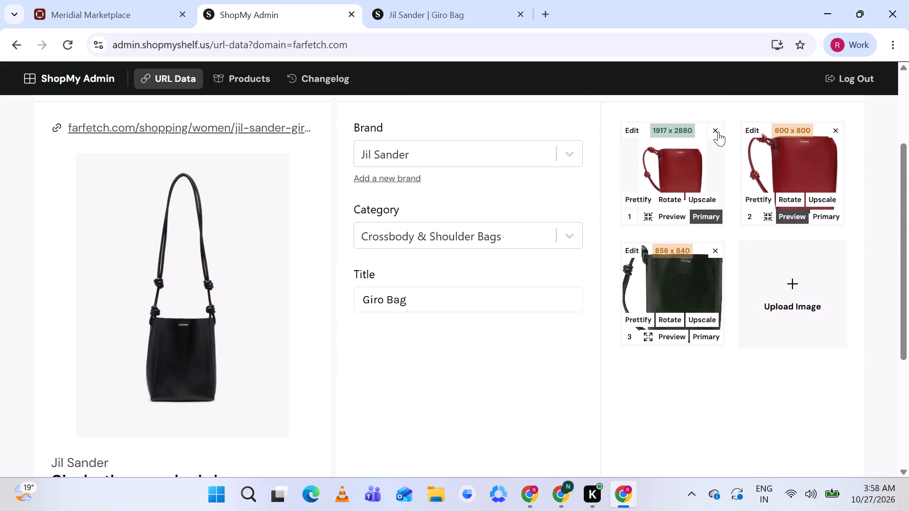
{"action": "left_click", "coordinate": [718, 132]}
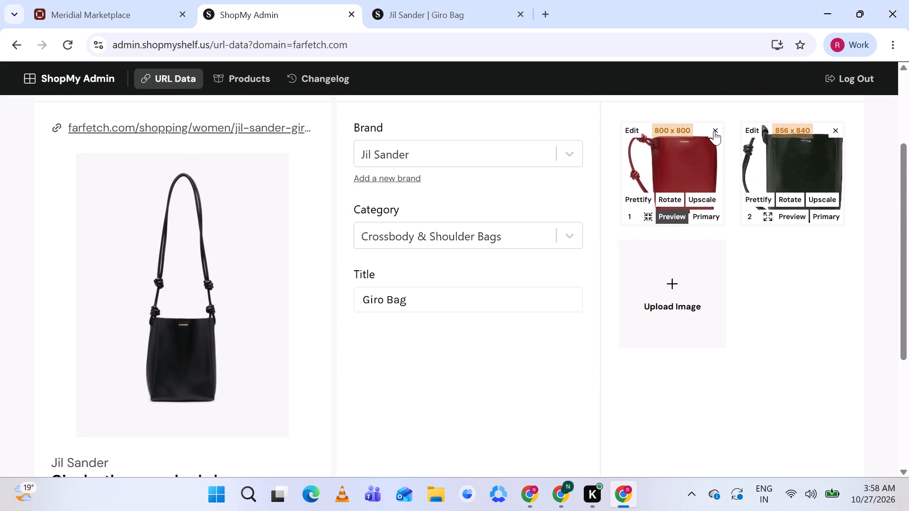
{"action": "left_click", "coordinate": [715, 129]}
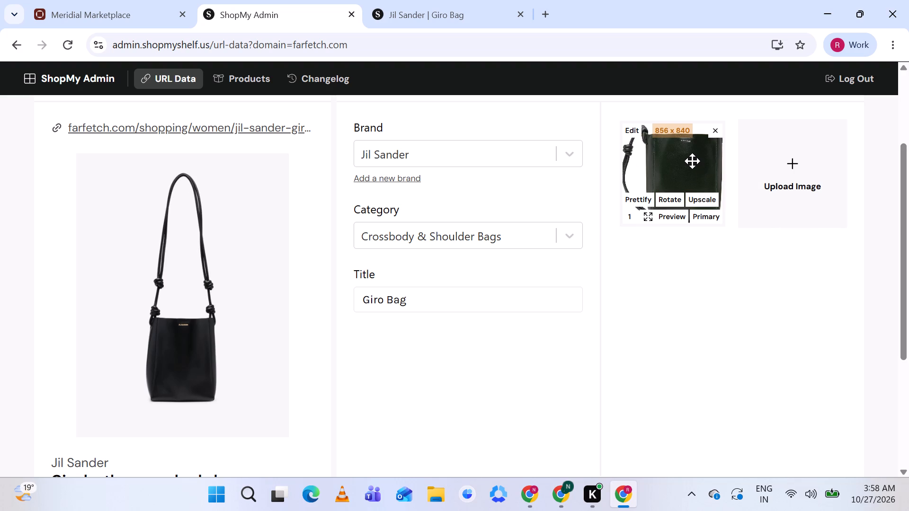
Prettify the Giro Bag's remaining dark bag image.
{"action": "left_click", "coordinate": [640, 196]}
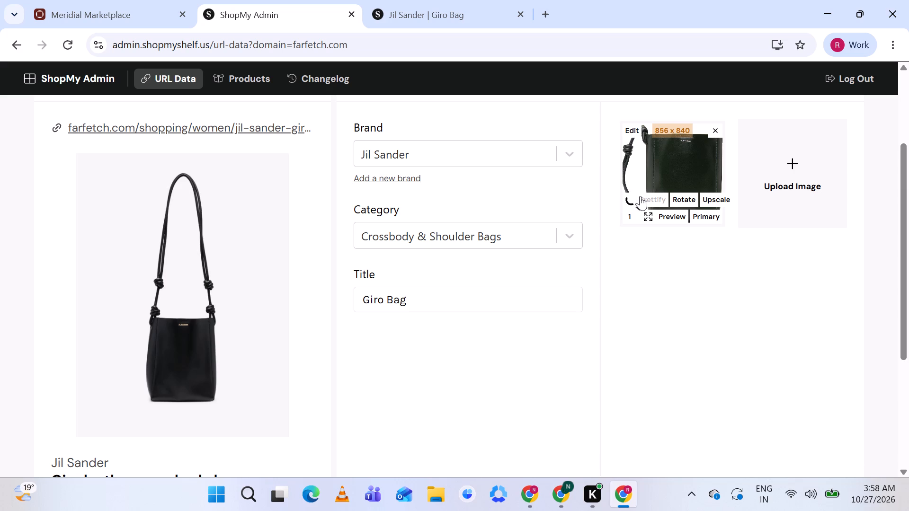
Examine the images and description on the Giro Bag's ShopMy product page again.
{"action": "left_click", "coordinate": [410, 8]}
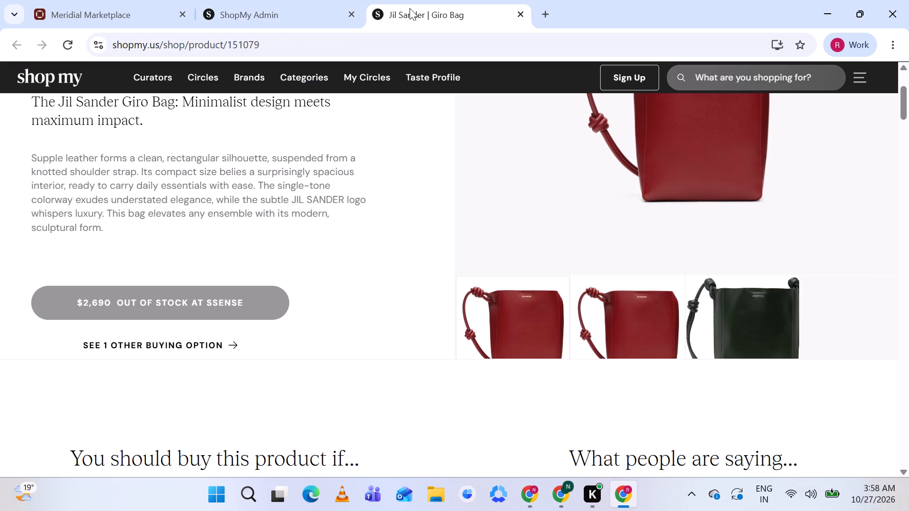
{"action": "scroll", "coordinate": [579, 217], "scroll_direction": "up", "scroll_amount": 3}
{"action": "scroll", "coordinate": [579, 217], "scroll_direction": "down", "scroll_amount": 1}
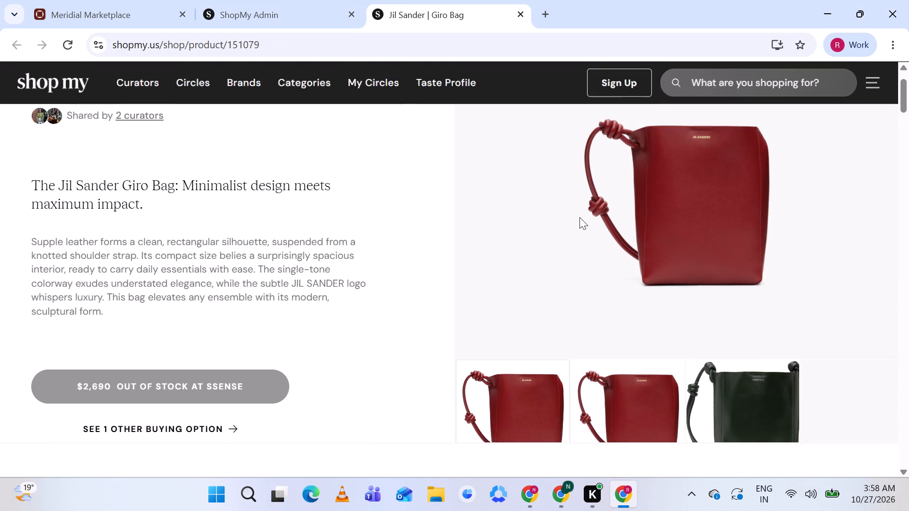
{"action": "scroll", "coordinate": [579, 217], "scroll_direction": "down", "scroll_amount": 3}
{"action": "scroll", "coordinate": [579, 217], "scroll_direction": "up", "scroll_amount": 1}
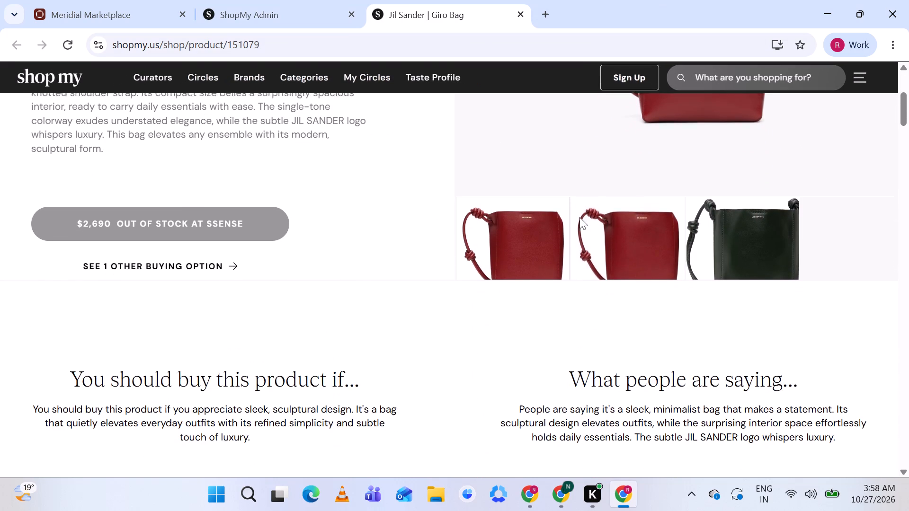
{"action": "scroll", "coordinate": [579, 217], "scroll_direction": "up", "scroll_amount": 1}
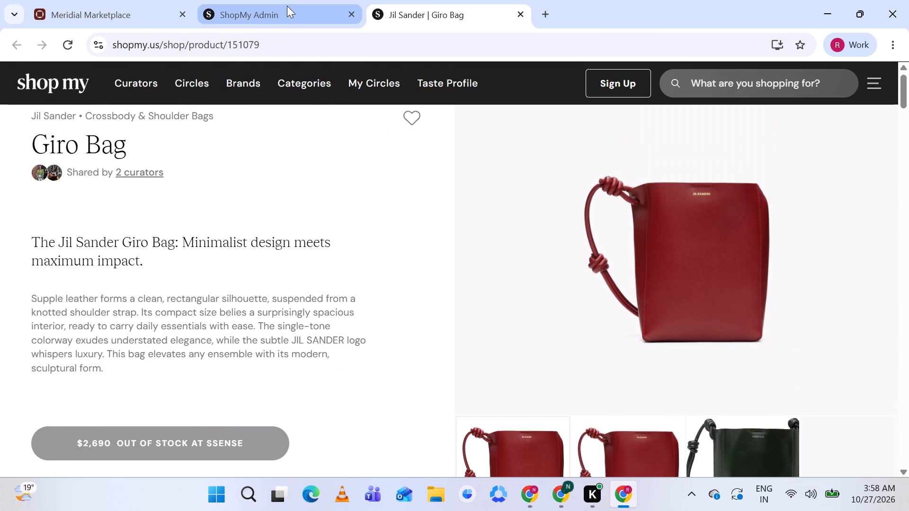
Remove the two red bag images from the Giro Bag match in ShopMy Admin, keeping only the dark bag image.
{"action": "left_click", "coordinate": [287, 6]}
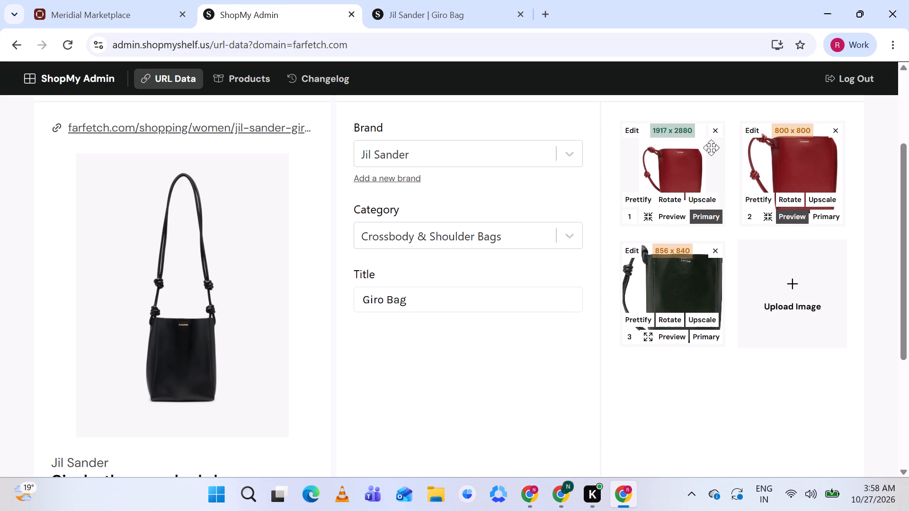
{"action": "left_click", "coordinate": [716, 129]}
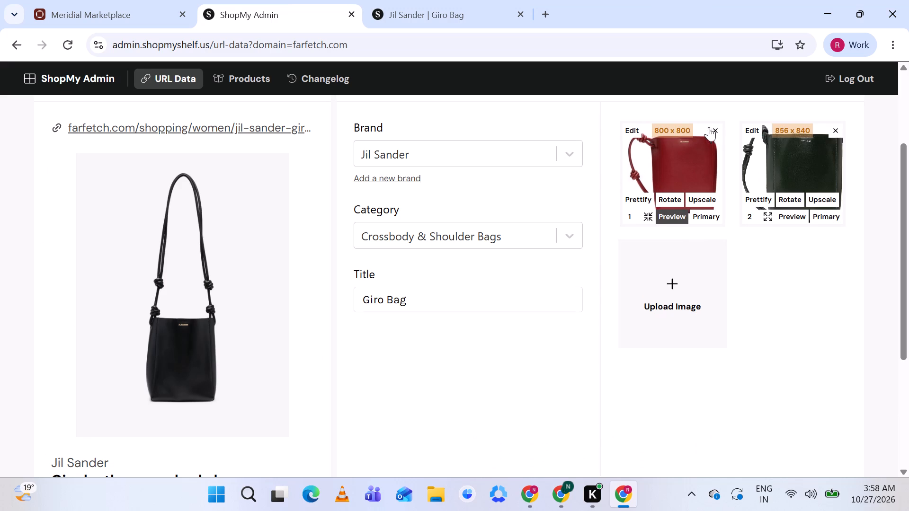
{"action": "left_click", "coordinate": [712, 127]}
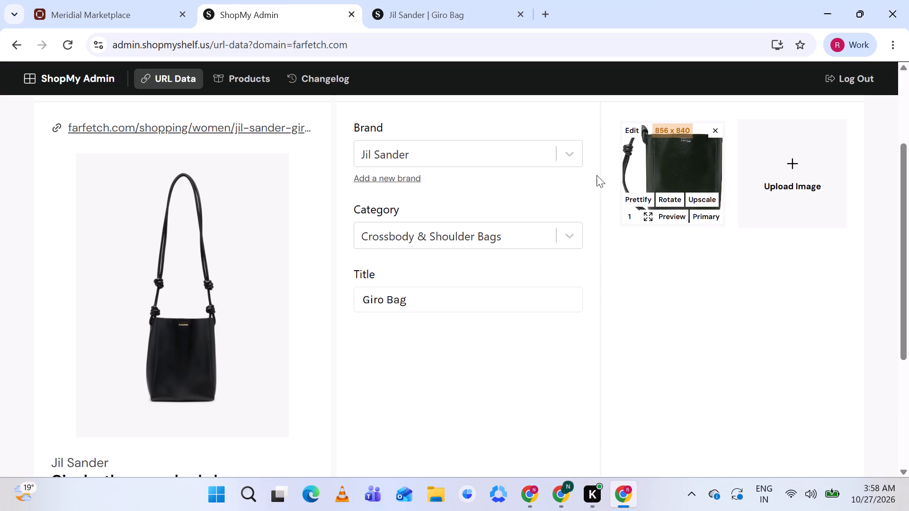
Replace the matched product's title with the name copied from its Farfetch page, "Giro leather crossbody bag".
{"action": "scroll", "coordinate": [530, 255], "scroll_direction": "down", "scroll_amount": 2}
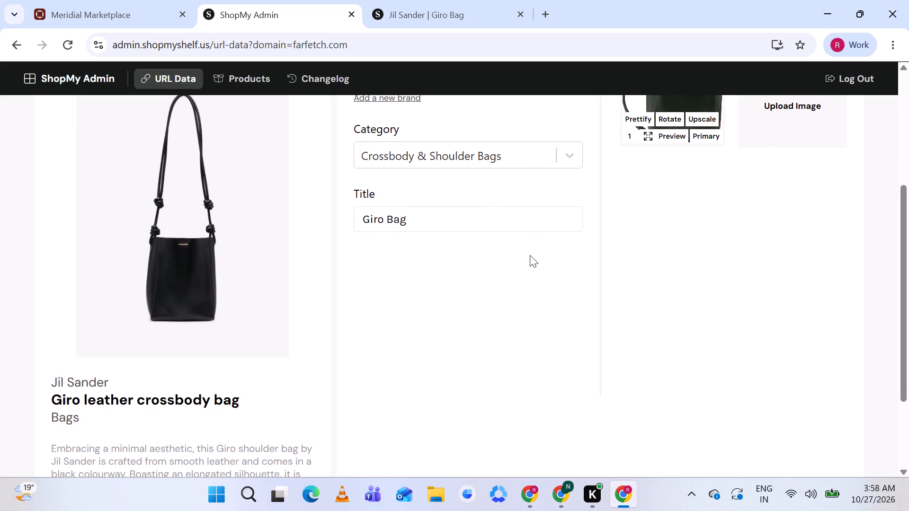
{"action": "scroll", "coordinate": [240, 218], "scroll_direction": "up", "scroll_amount": 3}
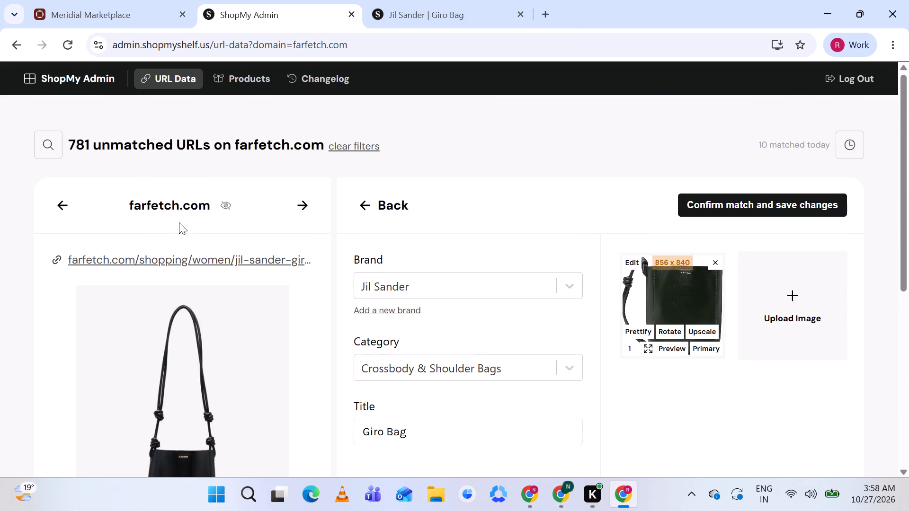
{"action": "left_click", "coordinate": [200, 256]}
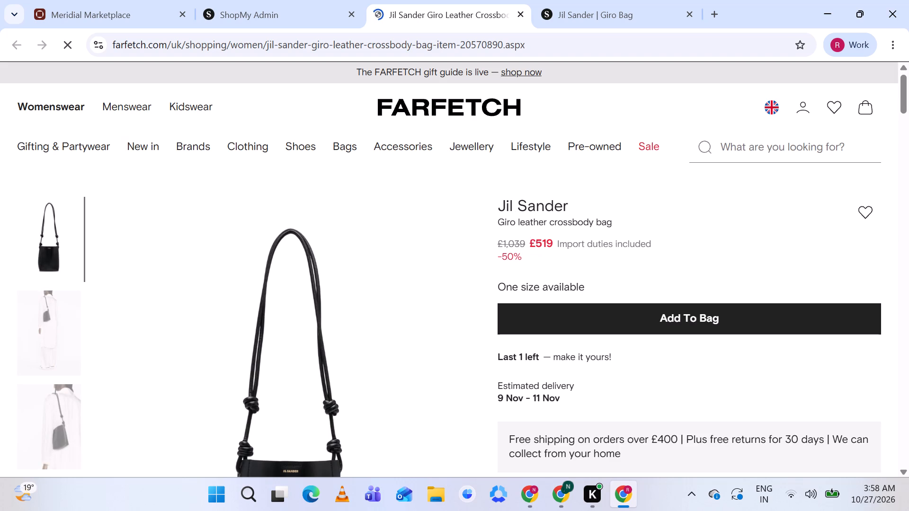
{"action": "left_click_drag", "start_coordinate": [499, 220], "coordinate": [572, 221]}
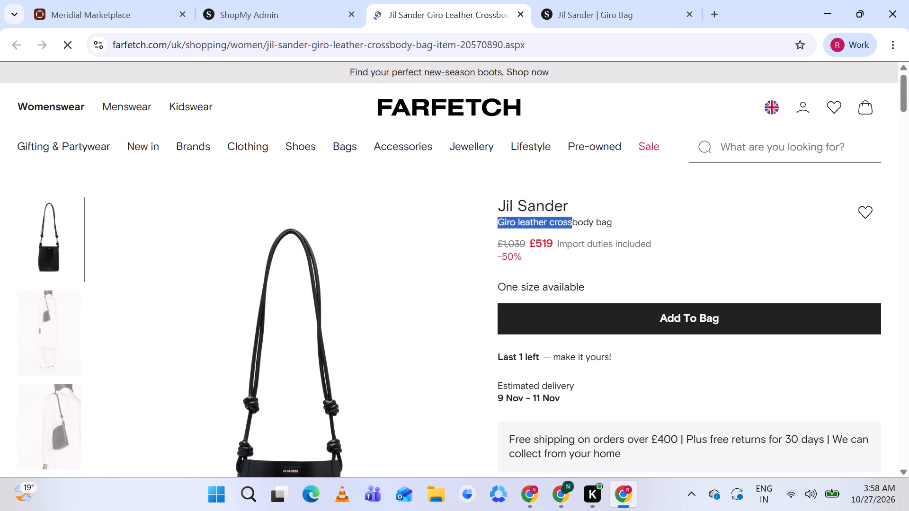
{"action": "left_click_drag", "start_coordinate": [572, 221], "coordinate": [624, 224]}
{"action": "key", "text": "ctrl+c"}
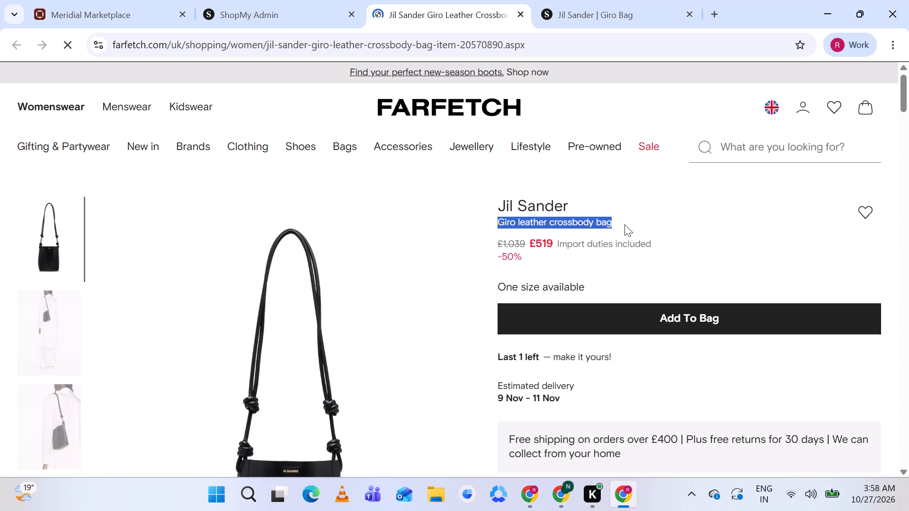
{"action": "left_click", "coordinate": [237, 2]}
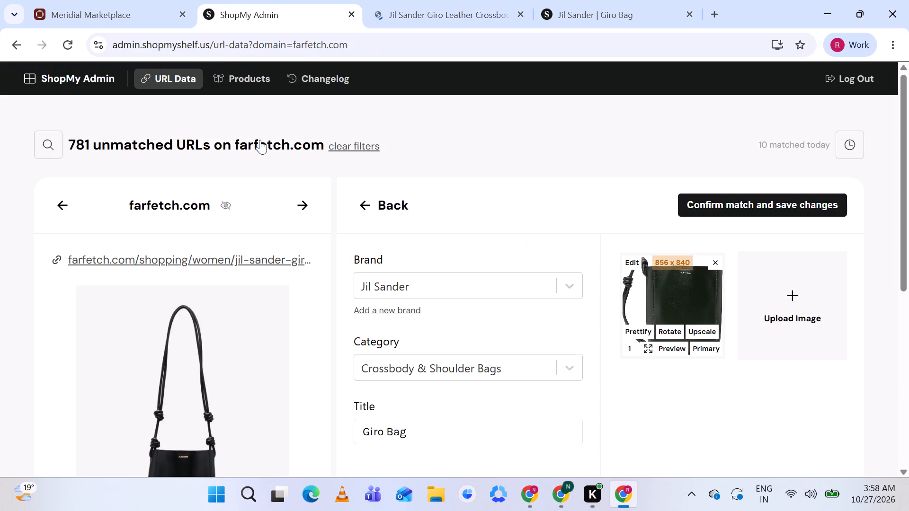
{"action": "scroll", "coordinate": [344, 317], "scroll_direction": "down", "scroll_amount": 1}
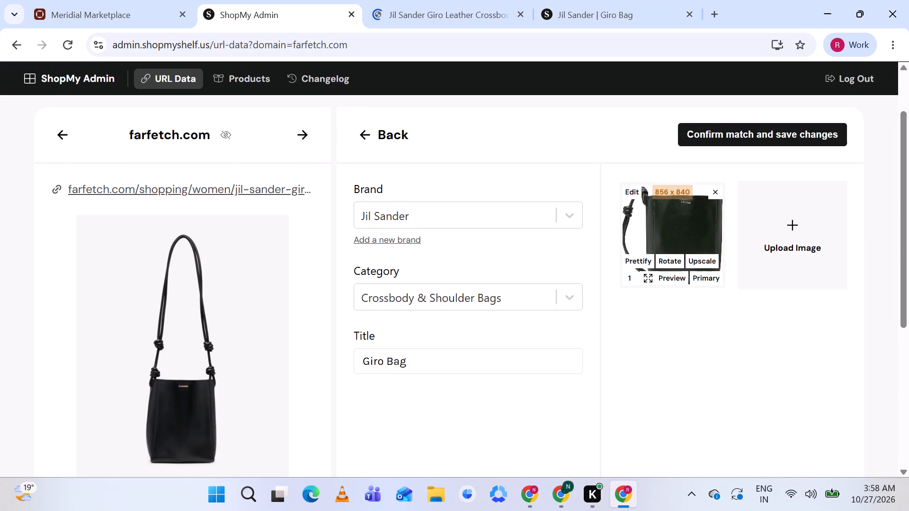
{"action": "left_click", "coordinate": [419, 358]}
{"action": "key", "text": "BackSpace"}
{"action": "key", "text": "BackSpace"}
{"action": "key", "text": "BackSpace"}
{"action": "key", "text": "BackSpace"}
{"action": "key", "text": "BackSpace"}
{"action": "key", "text": "BackSpace"}
{"action": "key", "text": "BackSpace"}
{"action": "key", "text": "BackSpace"}
{"action": "key", "text": "BackSpace"}
{"action": "key", "text": "BackSpace"}
{"action": "key", "text": "BackSpace"}
{"action": "key", "text": "BackSpace"}
{"action": "key", "text": "BackSpace"}
{"action": "key", "text": "BackSpace"}
{"action": "key", "text": "BackSpace"}
{"action": "key", "text": "BackSpace"}
{"action": "key", "text": "BackSpace"}
{"action": "key", "text": "BackSpace"}
{"action": "key", "text": "BackSpace"}
{"action": "key", "text": "BackSpace"}
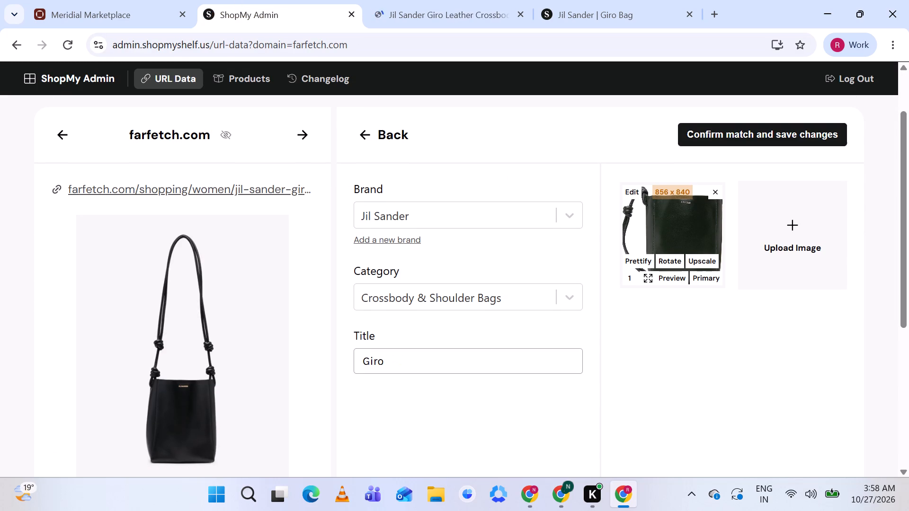
{"action": "key", "text": "ctrl+v"}
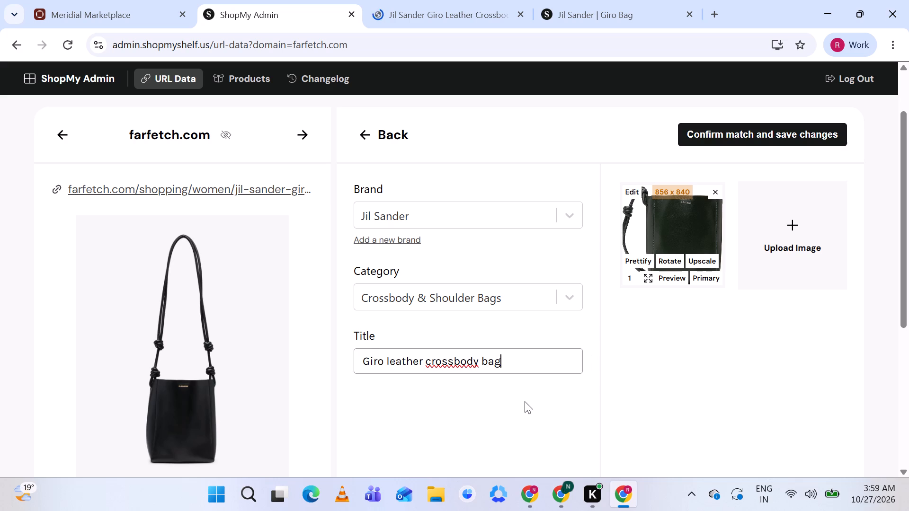
Confirm the Jil Sander Giro match and save the changes.
{"action": "scroll", "coordinate": [525, 402], "scroll_direction": "up", "scroll_amount": 1}
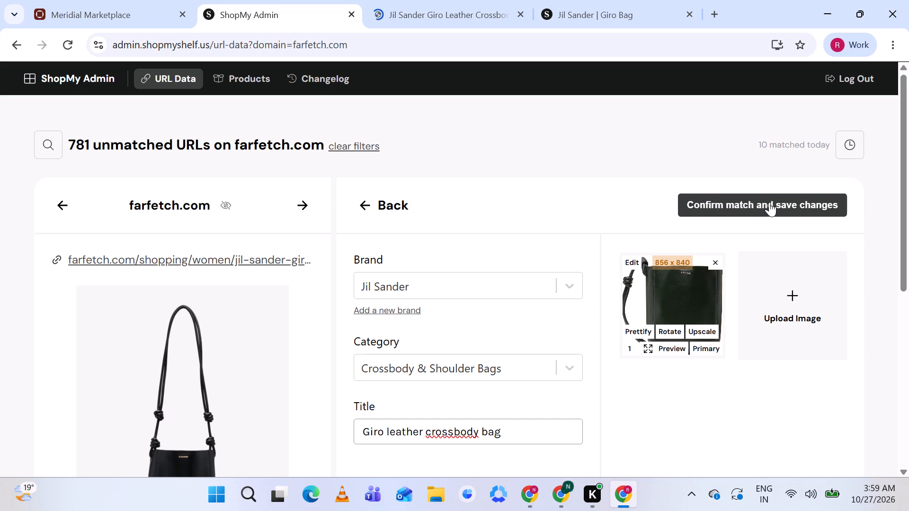
{"action": "left_click", "coordinate": [769, 202]}
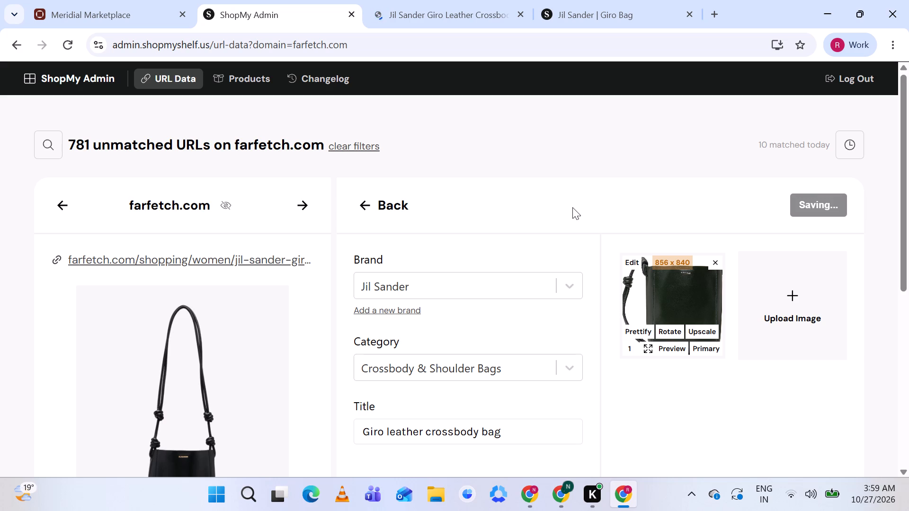
Open the ShopMy product page of the suggested Gucci mini dress match and close the two leftover Jil Sander pages.
{"action": "scroll", "coordinate": [572, 207], "scroll_direction": "down", "scroll_amount": 1}
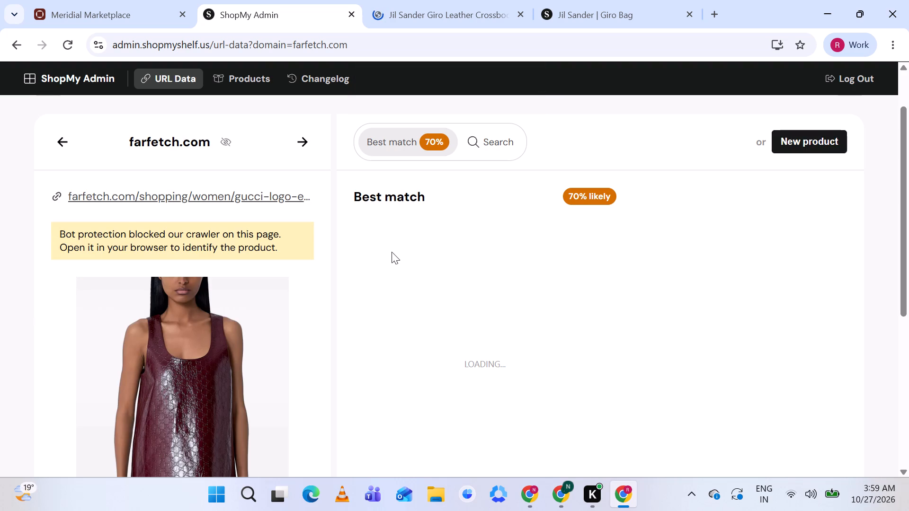
{"action": "scroll", "coordinate": [405, 263], "scroll_direction": "down", "scroll_amount": 1}
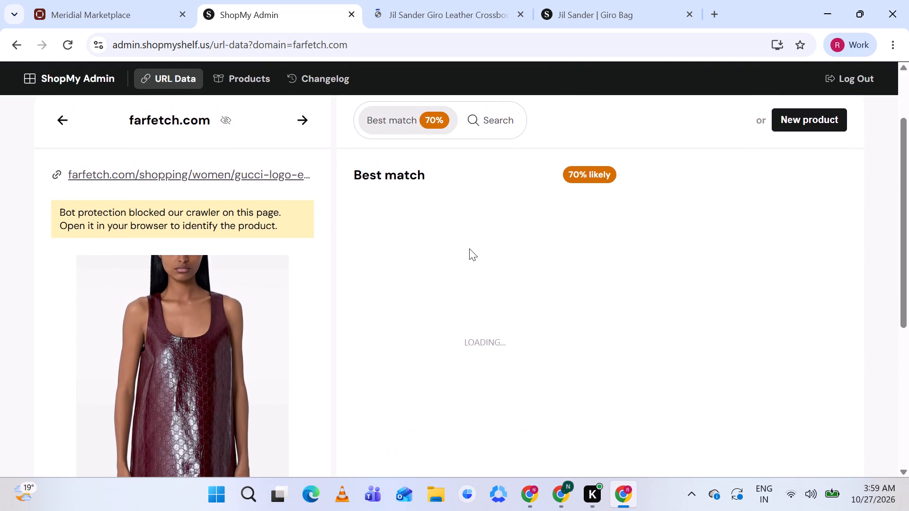
{"action": "scroll", "coordinate": [469, 248], "scroll_direction": "down", "scroll_amount": 2}
{"action": "left_click", "coordinate": [421, 405]}
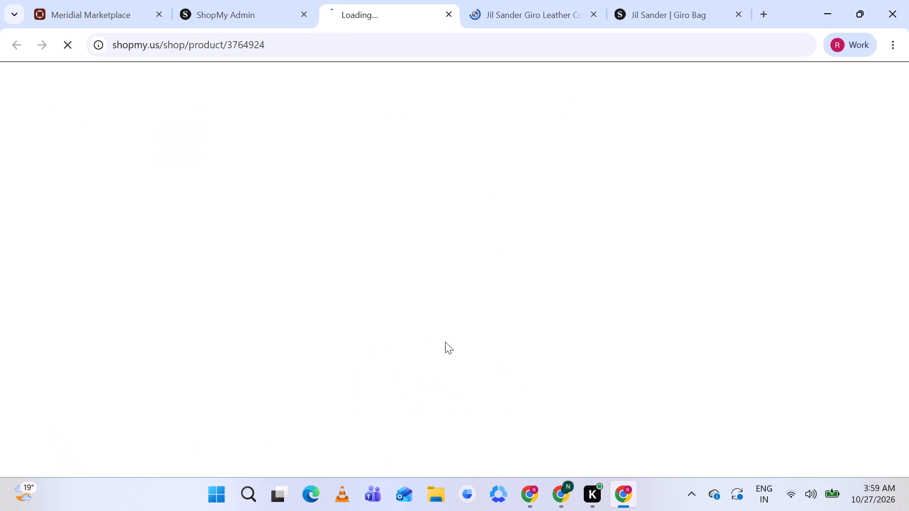
{"action": "left_click", "coordinate": [593, 15]}
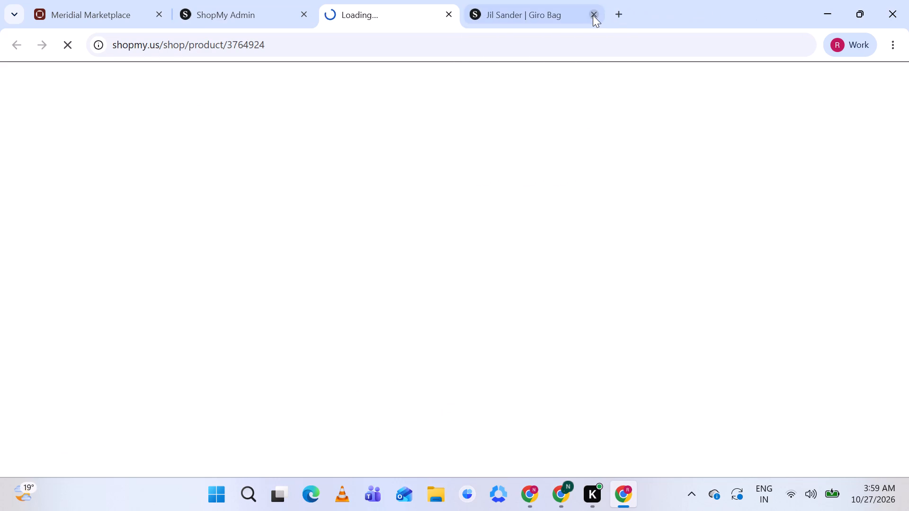
{"action": "left_click", "coordinate": [592, 16]}
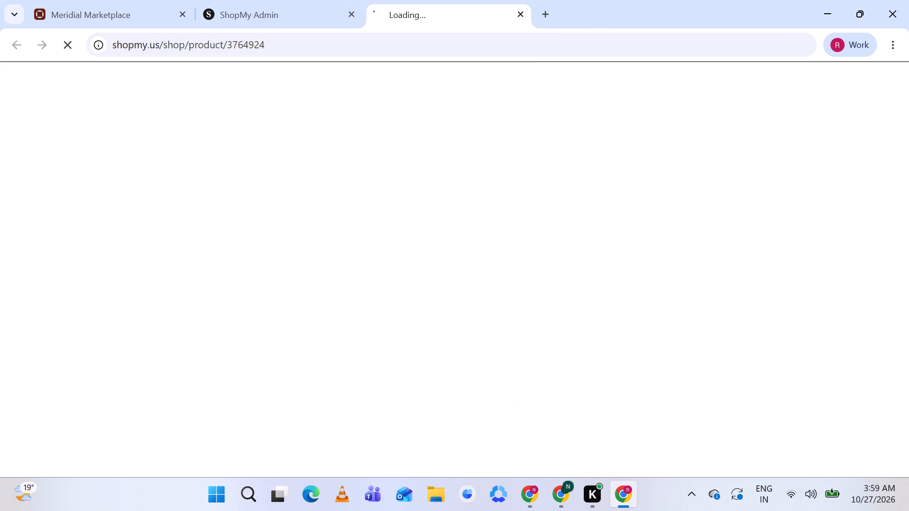
Compare the Farfetch Gucci logo-embossed scoop-neck mini dress with the images and description on the suggested match's ShopMy page.
{"action": "left_click", "coordinate": [263, 0]}
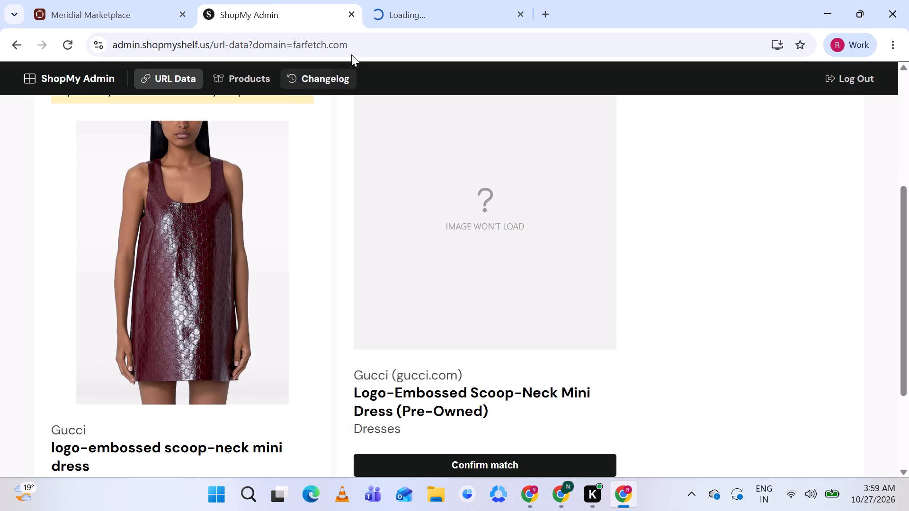
{"action": "left_click", "coordinate": [418, 4]}
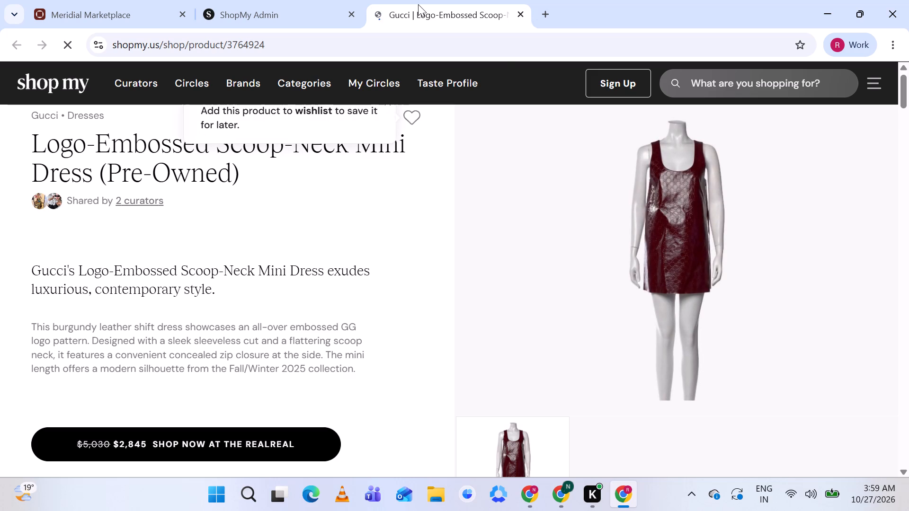
{"action": "scroll", "coordinate": [664, 197], "scroll_direction": "down", "scroll_amount": 2}
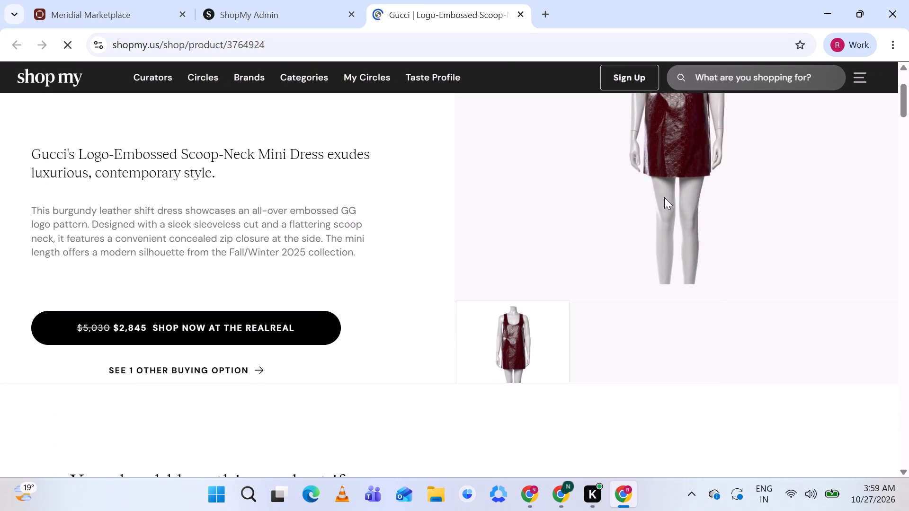
{"action": "scroll", "coordinate": [664, 197], "scroll_direction": "up", "scroll_amount": 2}
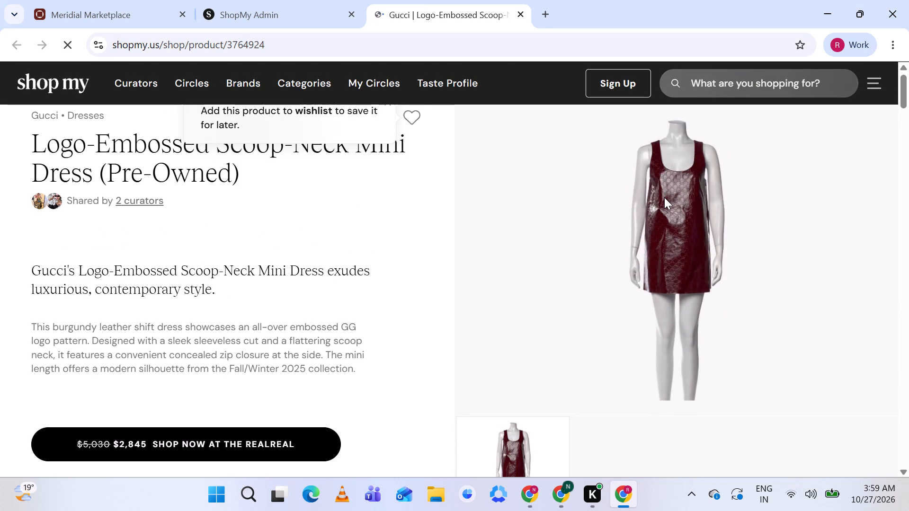
{"action": "left_click", "coordinate": [252, 0]}
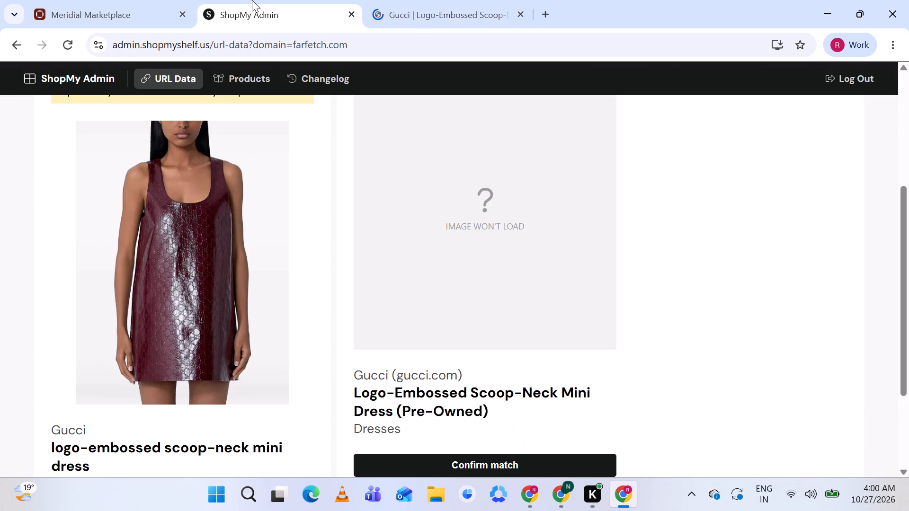
{"action": "left_click", "coordinate": [408, 15]}
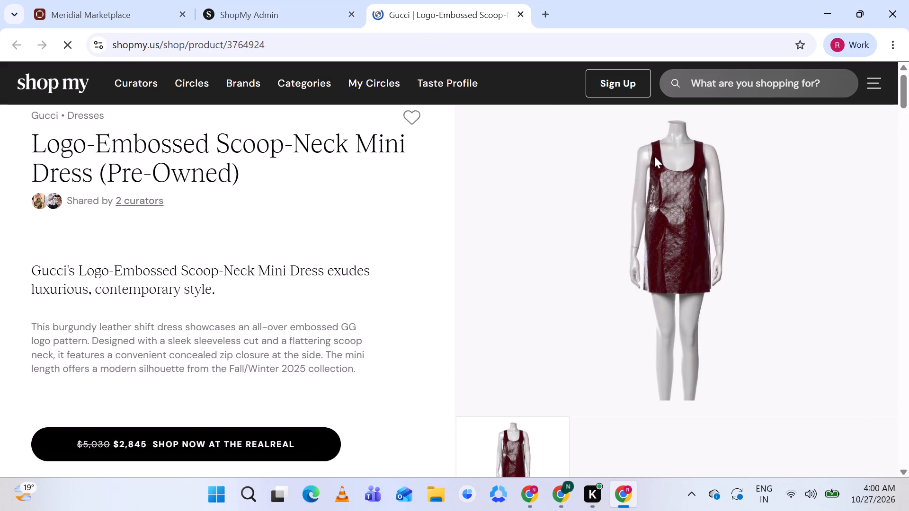
{"action": "scroll", "coordinate": [654, 156], "scroll_direction": "right", "scroll_amount": 1}
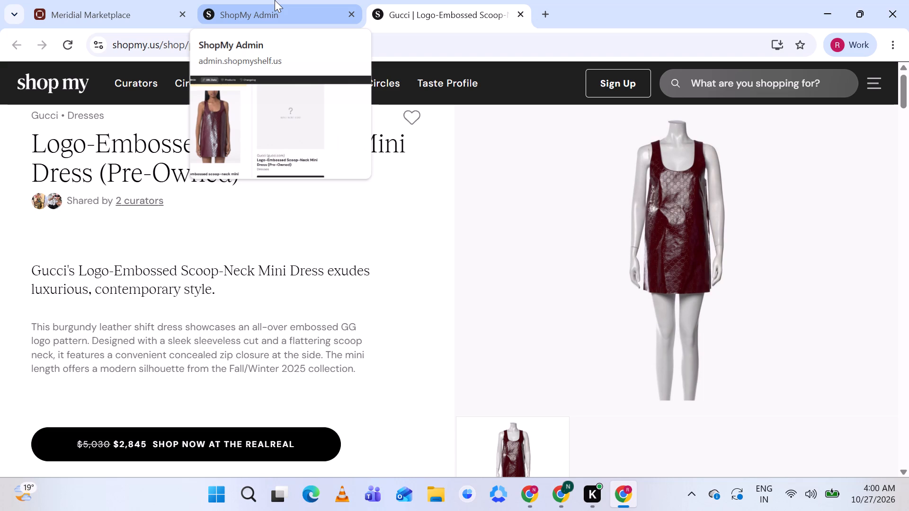
{"action": "left_click", "coordinate": [275, 0]}
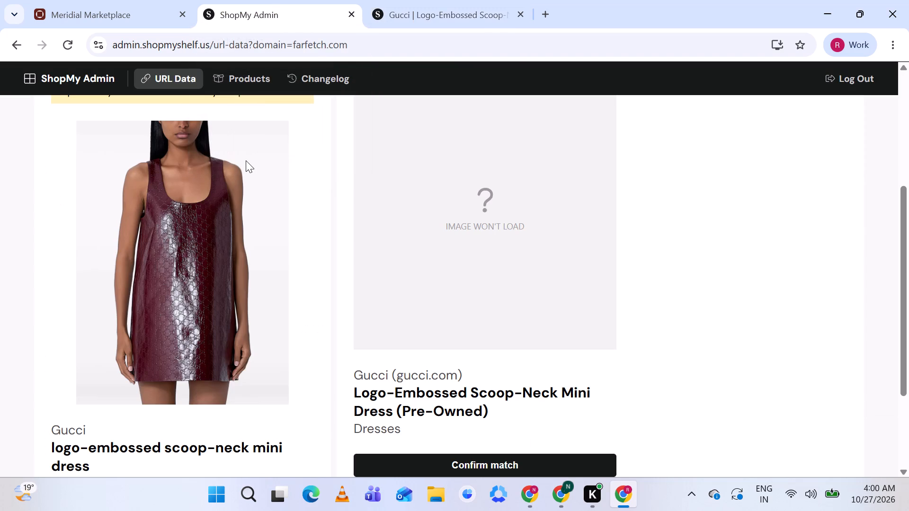
{"action": "scroll", "coordinate": [227, 225], "scroll_direction": "down", "scroll_amount": 2}
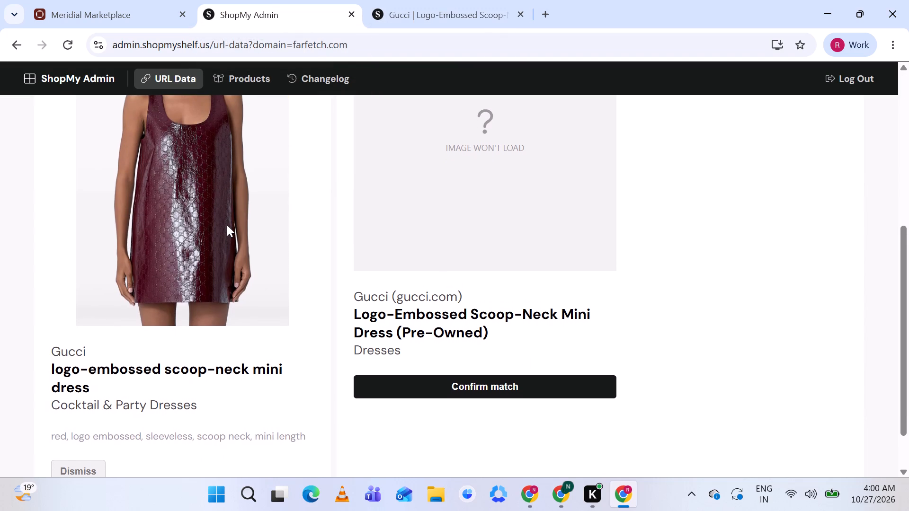
{"action": "scroll", "coordinate": [227, 225], "scroll_direction": "up", "scroll_amount": 1}
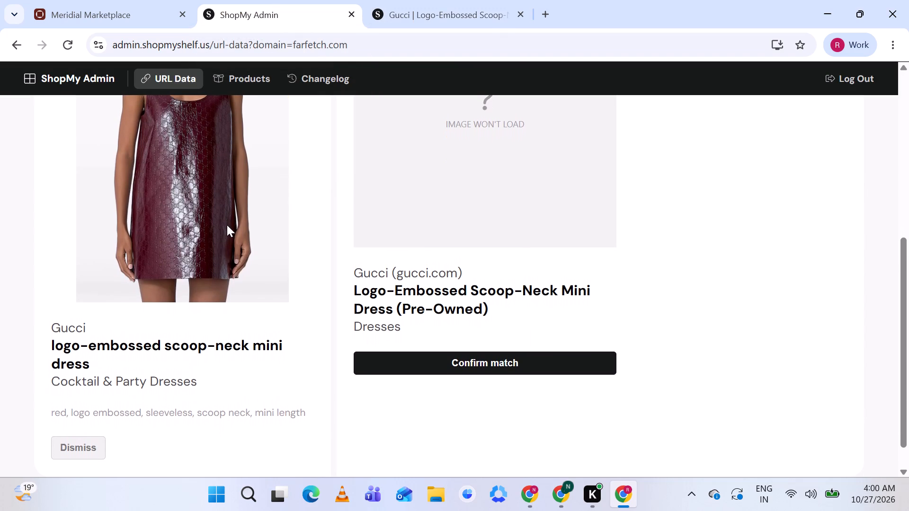
{"action": "scroll", "coordinate": [227, 225], "scroll_direction": "up", "scroll_amount": 1}
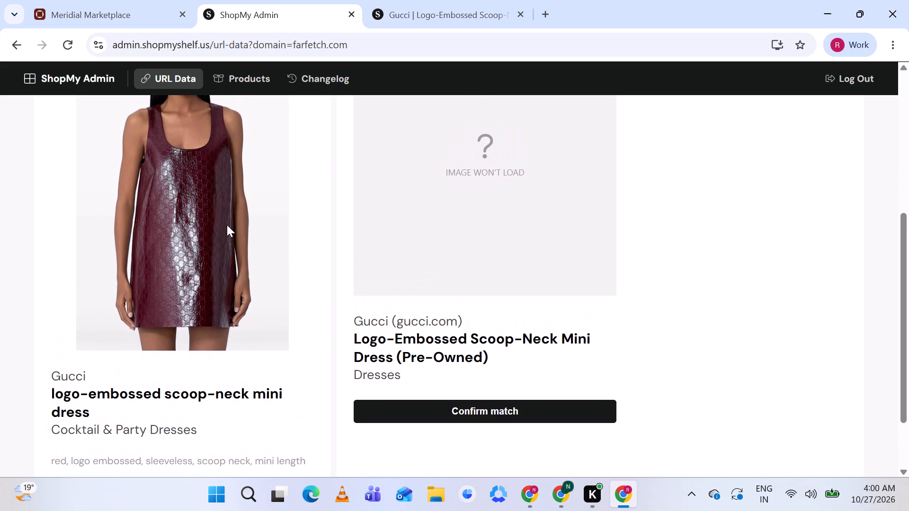
{"action": "scroll", "coordinate": [227, 225], "scroll_direction": "up", "scroll_amount": 1}
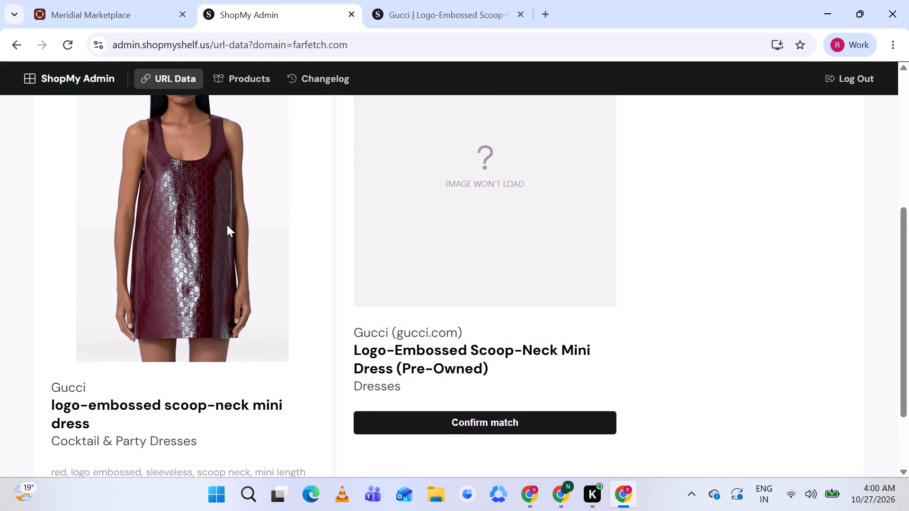
{"action": "left_click", "coordinate": [426, 9]}
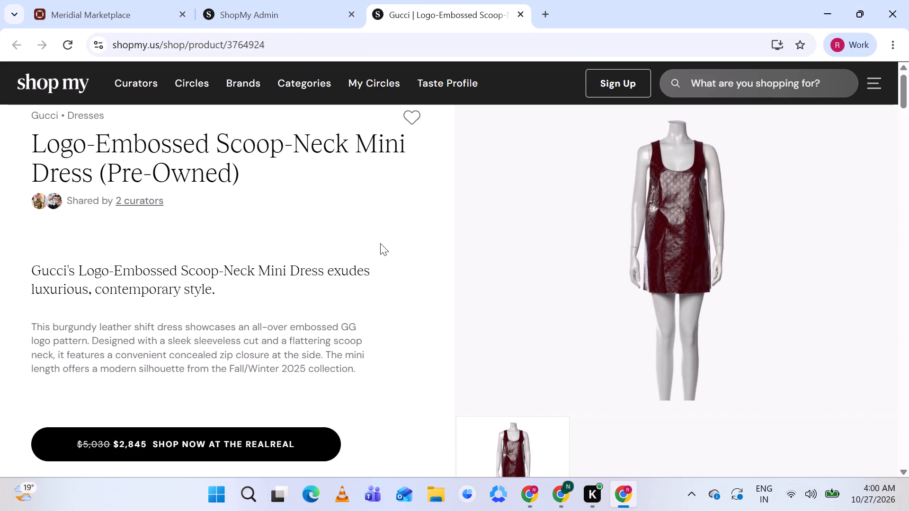
{"action": "scroll", "coordinate": [309, 261], "scroll_direction": "up", "scroll_amount": 1}
{"action": "left_click", "coordinate": [247, 11]}
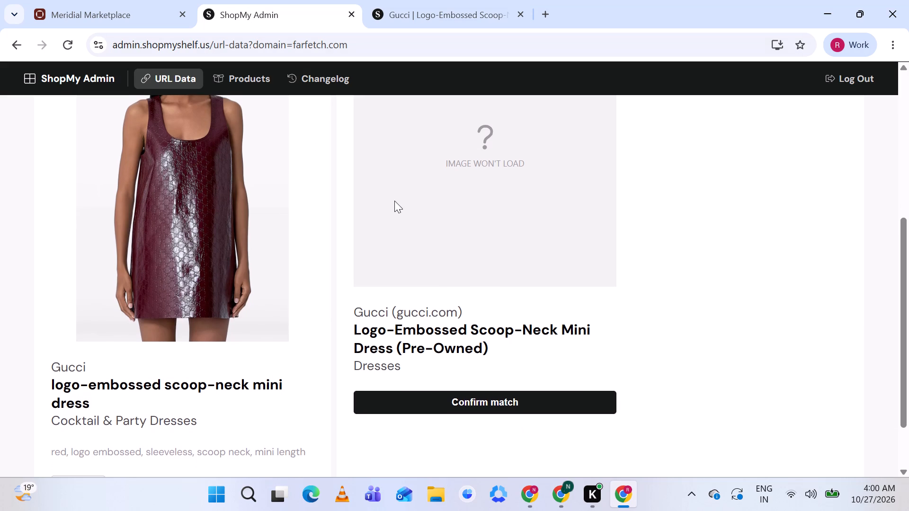
{"action": "scroll", "coordinate": [394, 201], "scroll_direction": "down", "scroll_amount": 1}
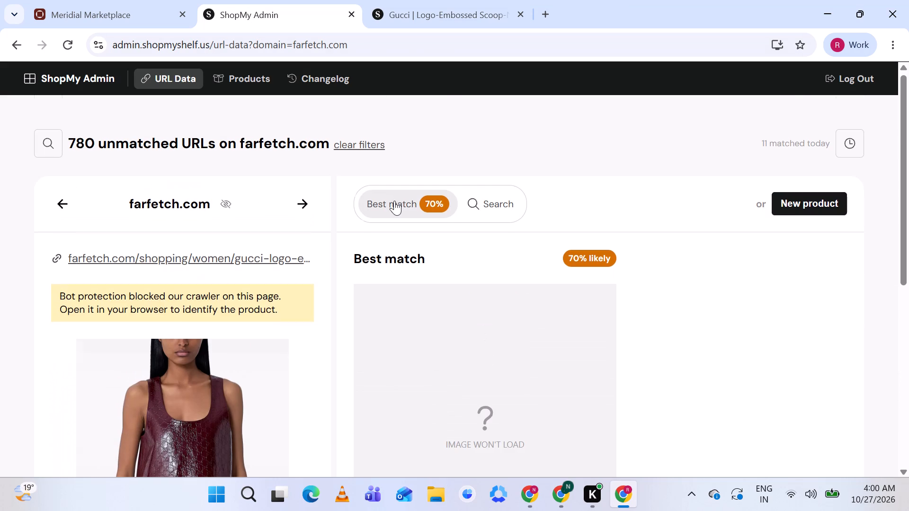
Review the suggested Gucci mini dress match's listing details in admin and the description, images and buying options on its ShopMy page.
{"action": "scroll", "coordinate": [394, 201], "scroll_direction": "down", "scroll_amount": 3}
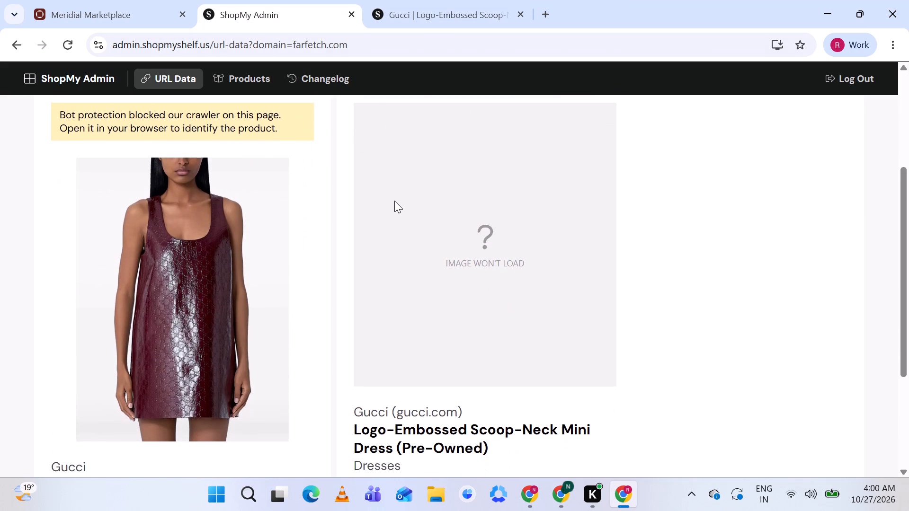
{"action": "scroll", "coordinate": [394, 201], "scroll_direction": "down", "scroll_amount": 2}
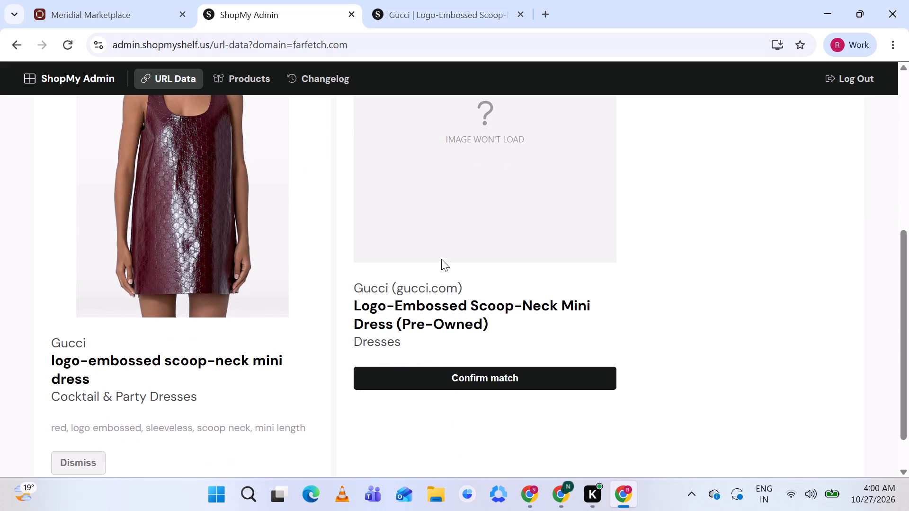
{"action": "scroll", "coordinate": [444, 263], "scroll_direction": "down", "scroll_amount": 1}
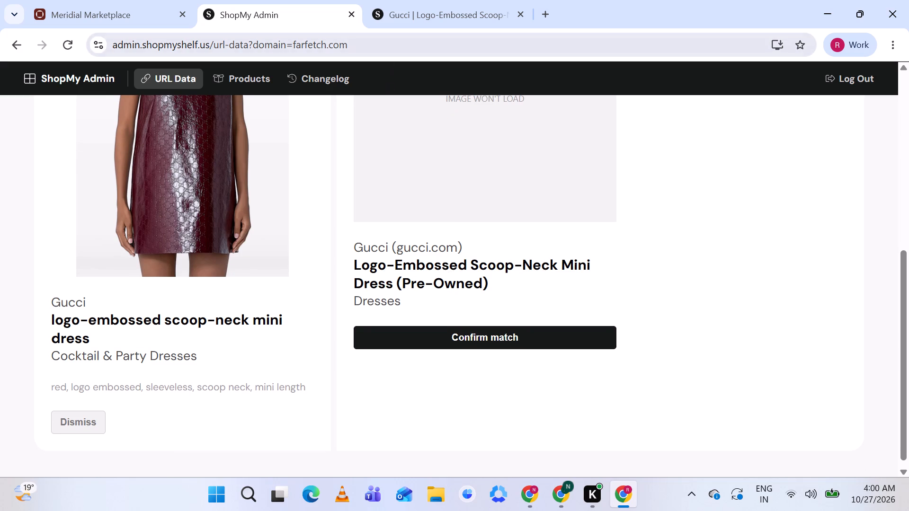
{"action": "left_click", "coordinate": [423, 13]}
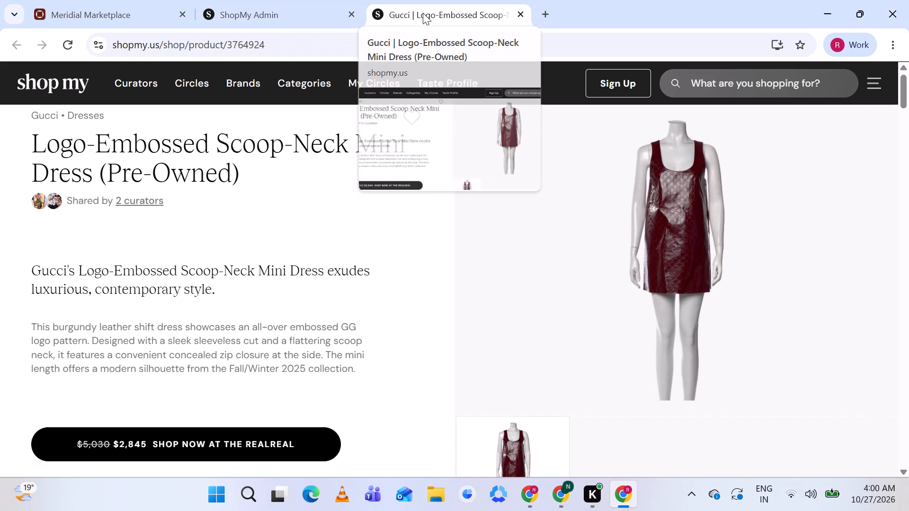
{"action": "scroll", "coordinate": [166, 321], "scroll_direction": "down", "scroll_amount": 2}
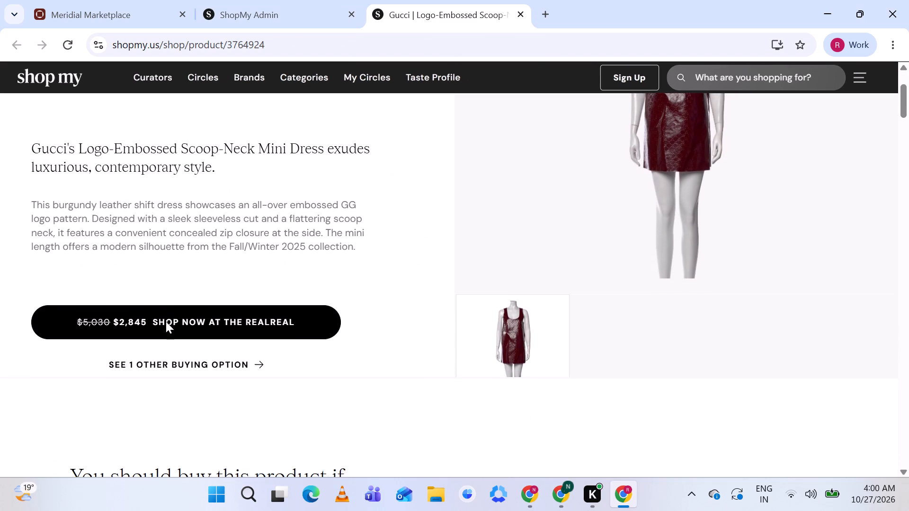
{"action": "scroll", "coordinate": [166, 321], "scroll_direction": "down", "scroll_amount": 3}
{"action": "scroll", "coordinate": [166, 321], "scroll_direction": "up", "scroll_amount": 4}
{"action": "scroll", "coordinate": [166, 321], "scroll_direction": "down", "scroll_amount": 4}
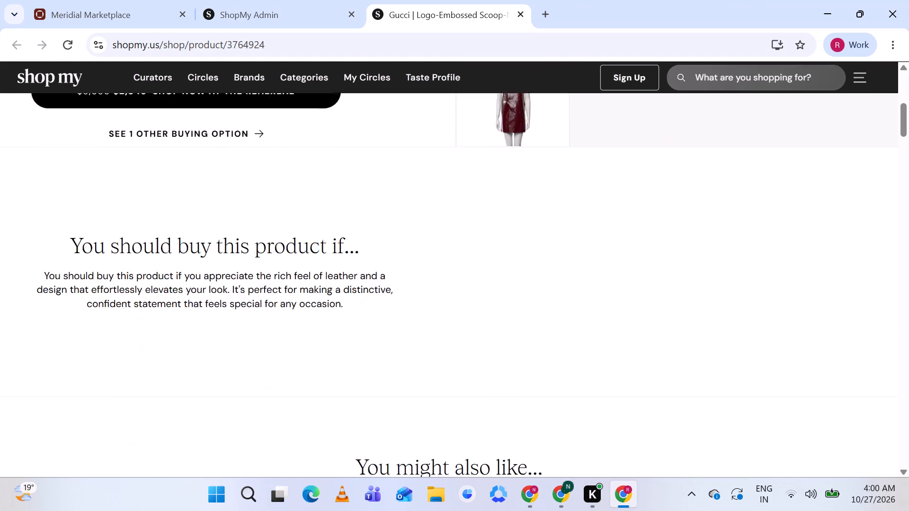
{"action": "scroll", "coordinate": [166, 321], "scroll_direction": "up", "scroll_amount": 1}
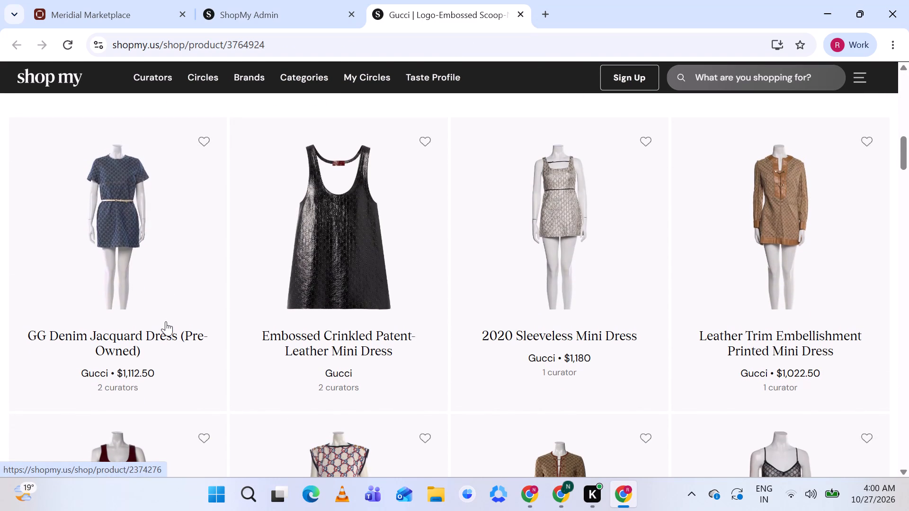
{"action": "scroll", "coordinate": [166, 321], "scroll_direction": "up", "scroll_amount": 2}
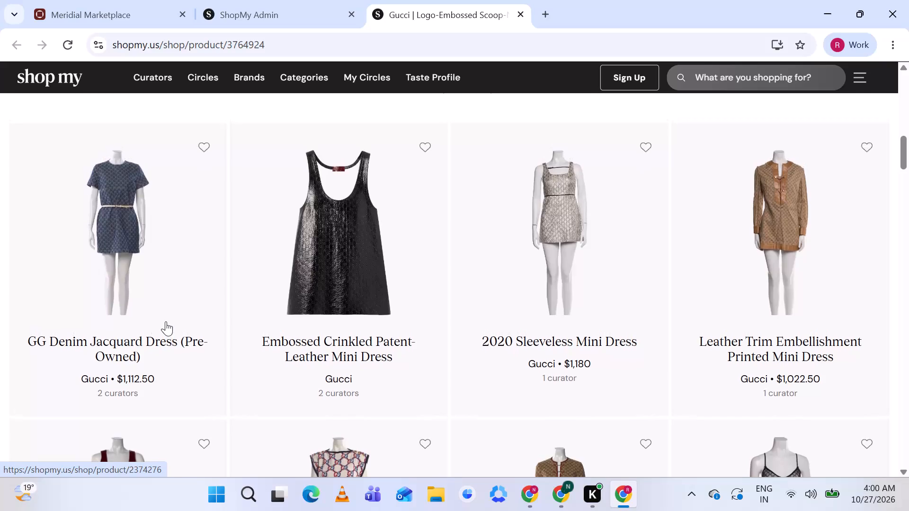
{"action": "scroll", "coordinate": [166, 321], "scroll_direction": "up", "scroll_amount": 1}
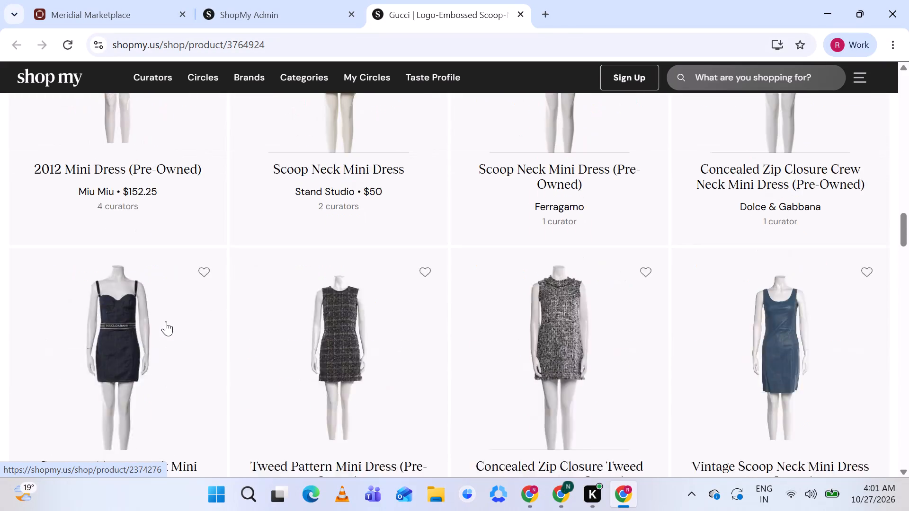
{"action": "scroll", "coordinate": [166, 321], "scroll_direction": "up", "scroll_amount": 3}
{"action": "scroll", "coordinate": [166, 321], "scroll_direction": "down", "scroll_amount": 2}
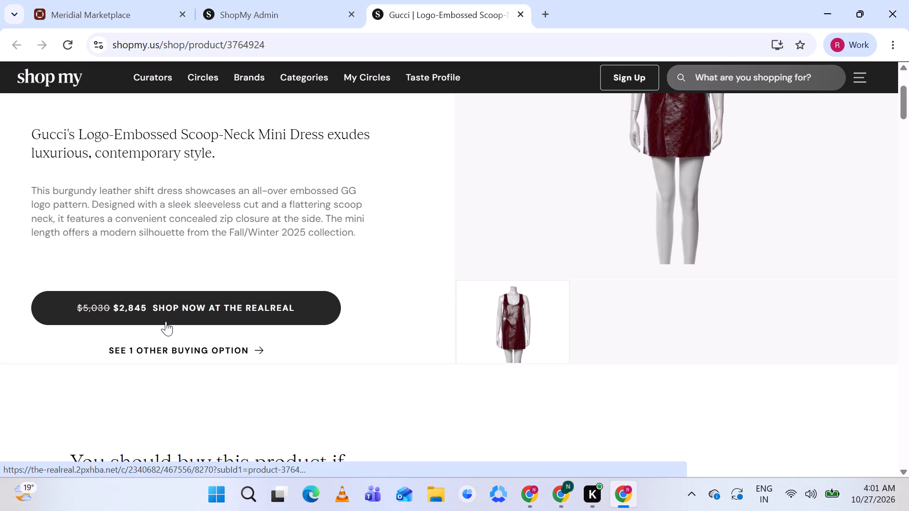
{"action": "scroll", "coordinate": [166, 321], "scroll_direction": "up", "scroll_amount": 1}
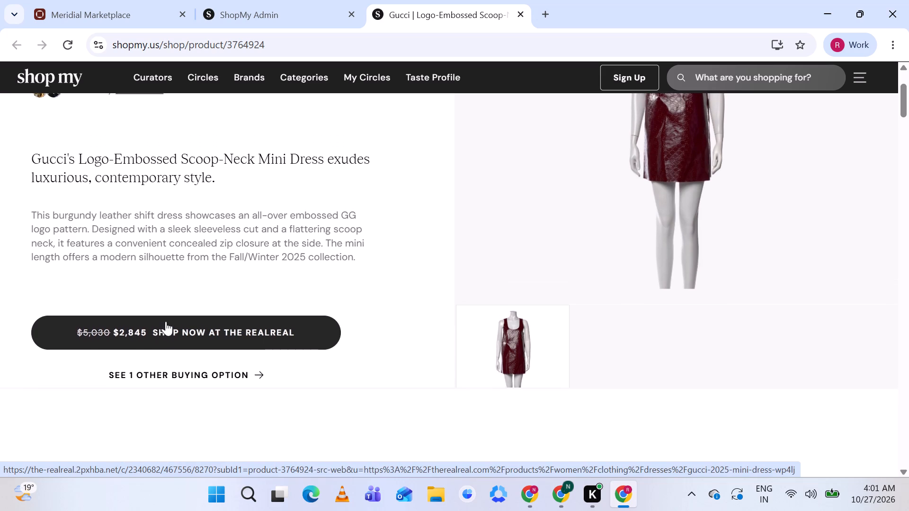
{"action": "scroll", "coordinate": [166, 321], "scroll_direction": "up", "scroll_amount": 2}
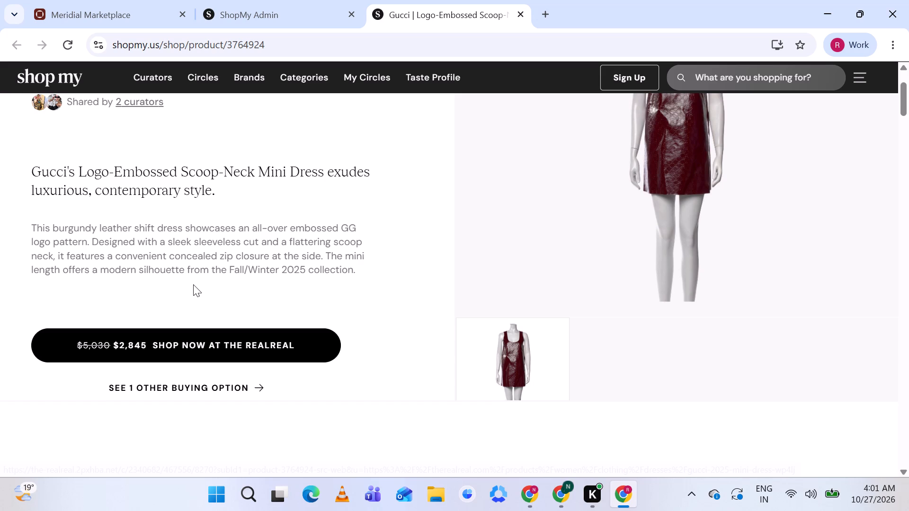
{"action": "scroll", "coordinate": [193, 284], "scroll_direction": "up", "scroll_amount": 1}
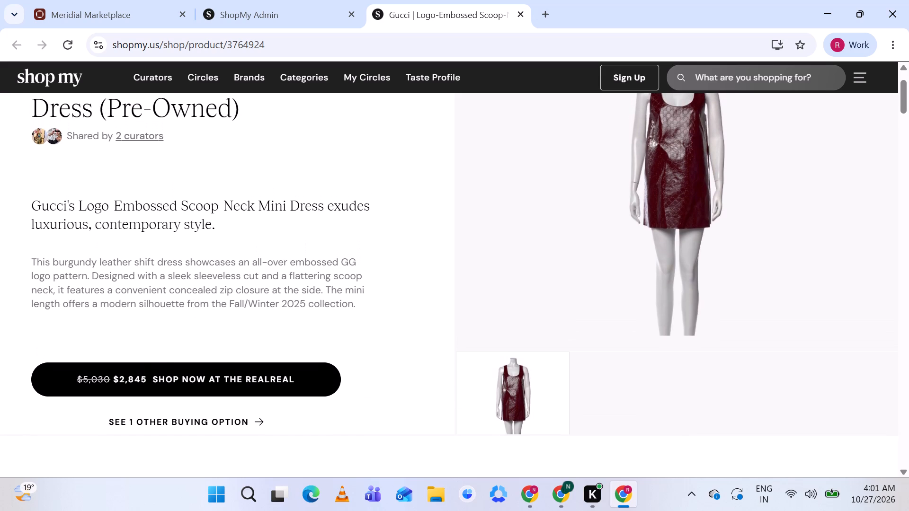
{"action": "scroll", "coordinate": [193, 284], "scroll_direction": "up", "scroll_amount": 3}
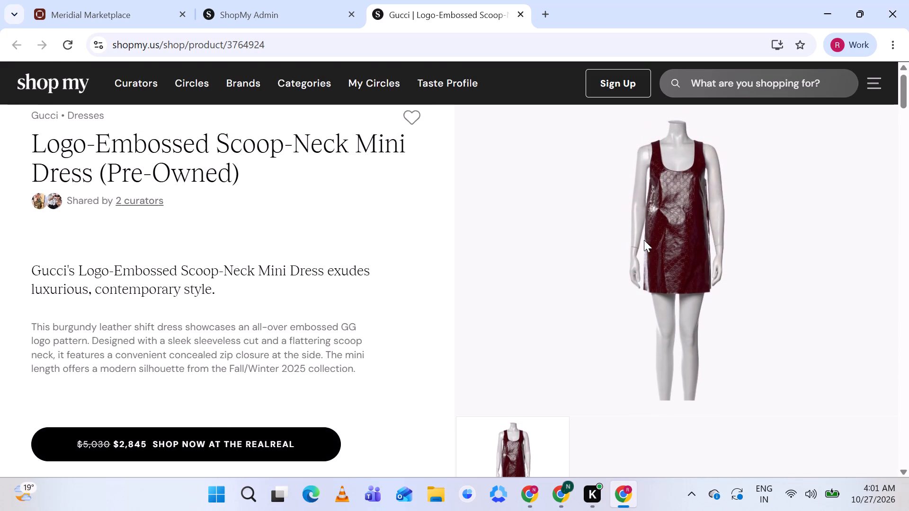
Compare close-up views of the embossed pattern and shape of the burgundy Gucci dress in the ShopMy and Farfetch images.
{"action": "left_click", "coordinate": [263, 7]}
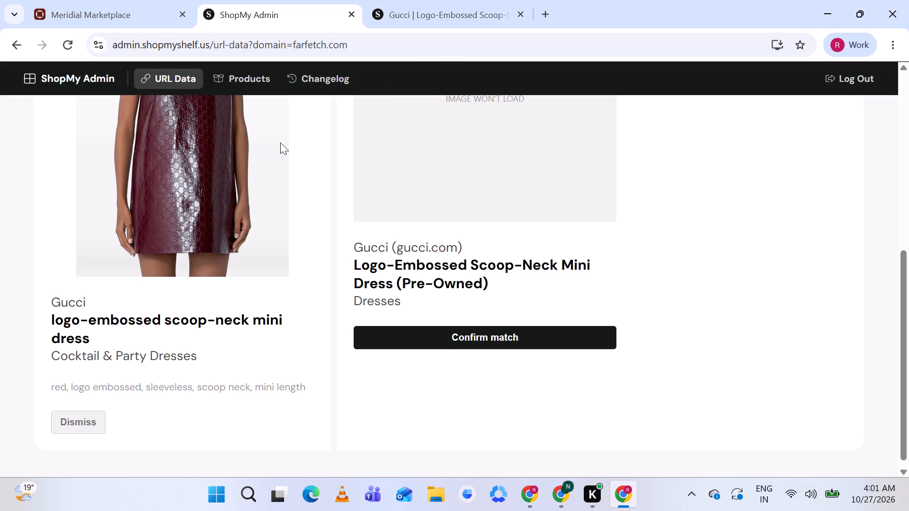
{"action": "left_click", "coordinate": [438, 15]}
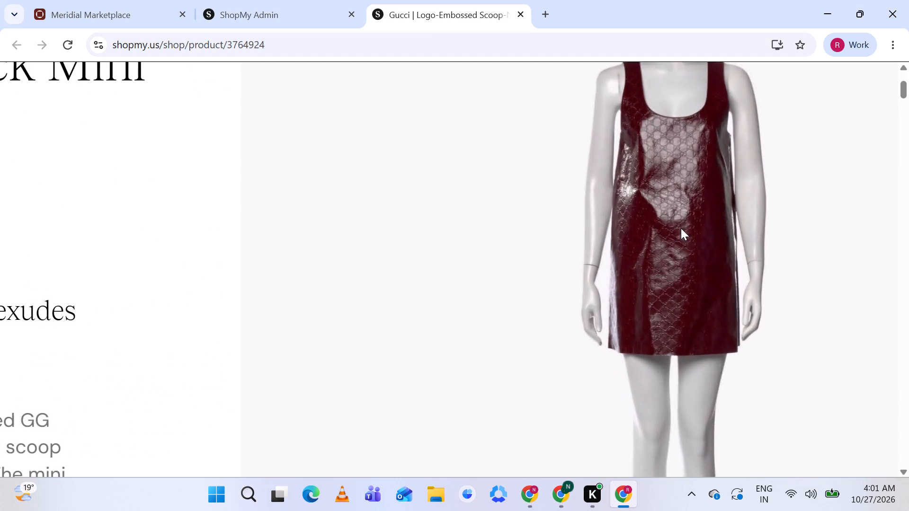
{"action": "scroll", "coordinate": [681, 228], "scroll_direction": "down", "scroll_amount": 2}
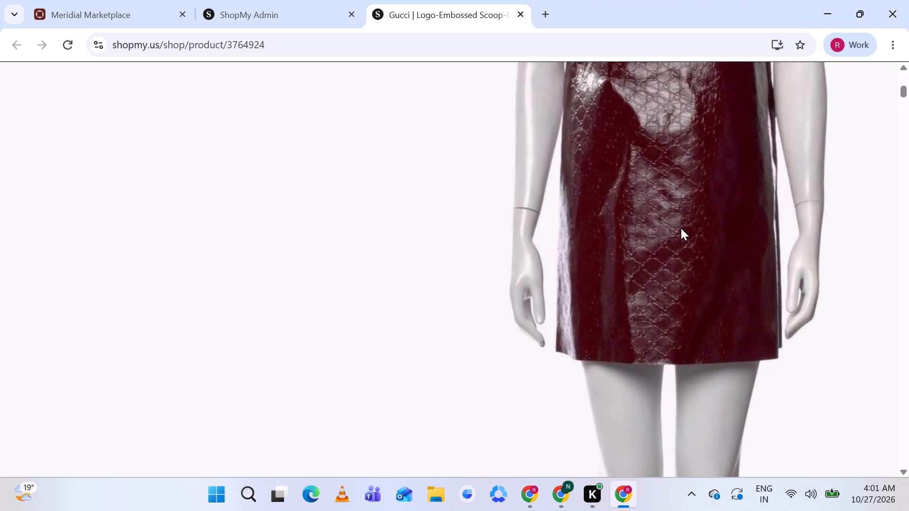
{"action": "left_click", "coordinate": [225, 12]}
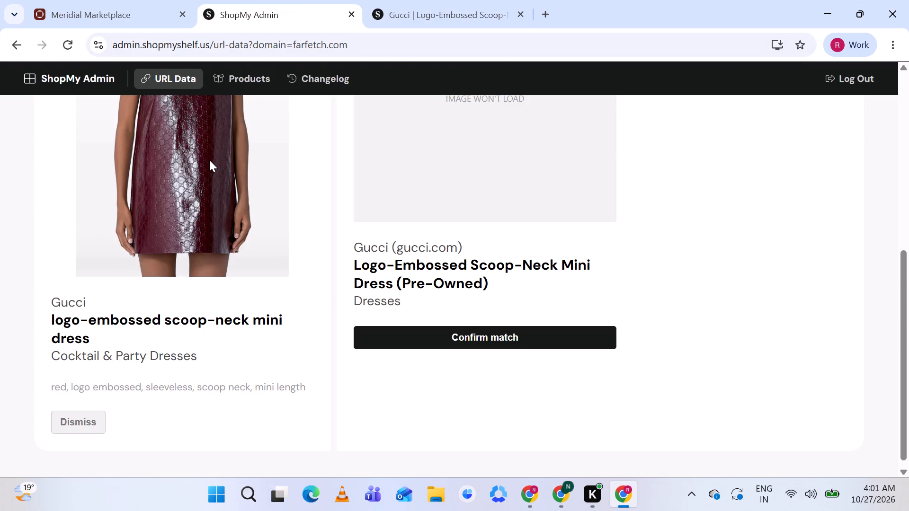
{"action": "scroll", "coordinate": [207, 164], "scroll_direction": "right", "scroll_amount": 1}
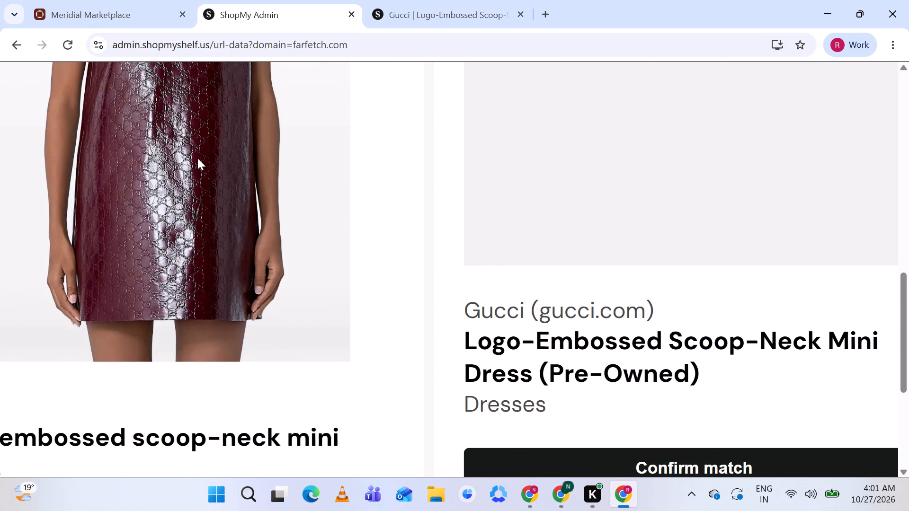
Confirm the Gucci Logo-Embossed Scoop-Neck Mini Dress match and save it with its existing brand, category, title and image.
{"action": "scroll", "coordinate": [393, 302], "scroll_direction": "up", "scroll_amount": 1}
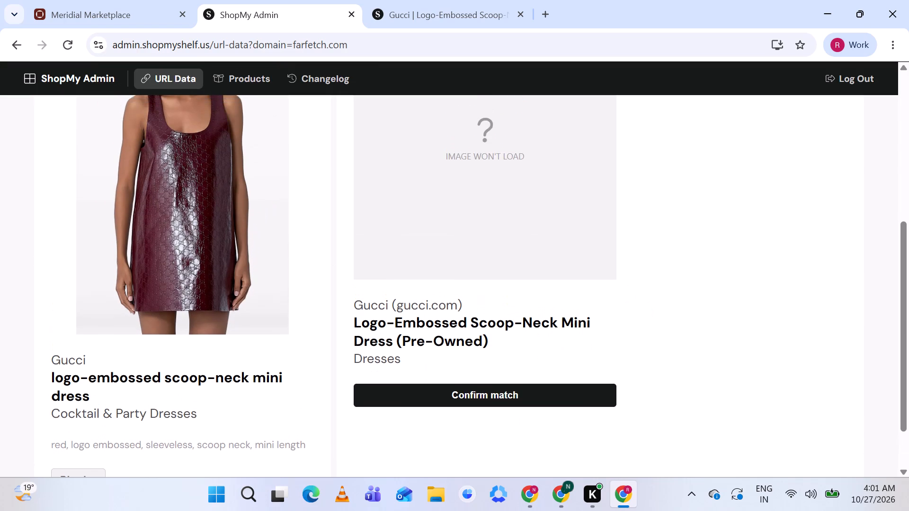
{"action": "left_click", "coordinate": [488, 398]}
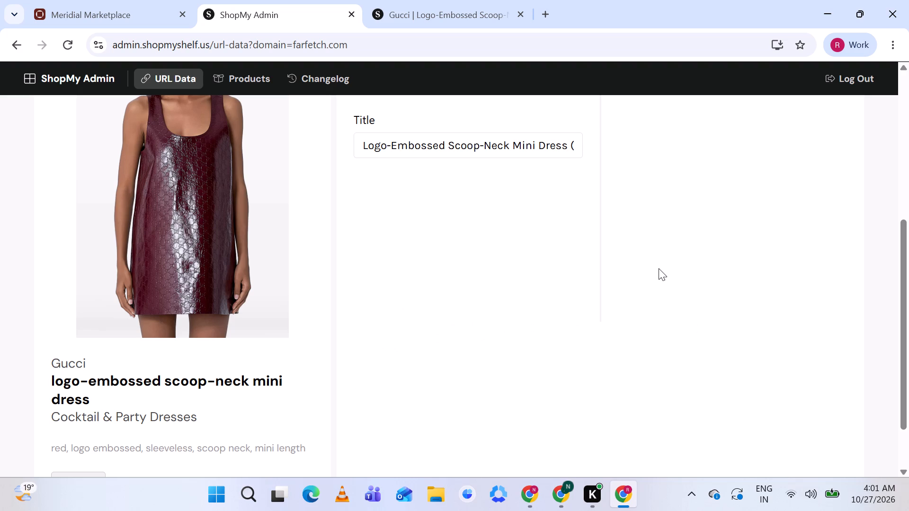
{"action": "scroll", "coordinate": [659, 262], "scroll_direction": "up", "scroll_amount": 2}
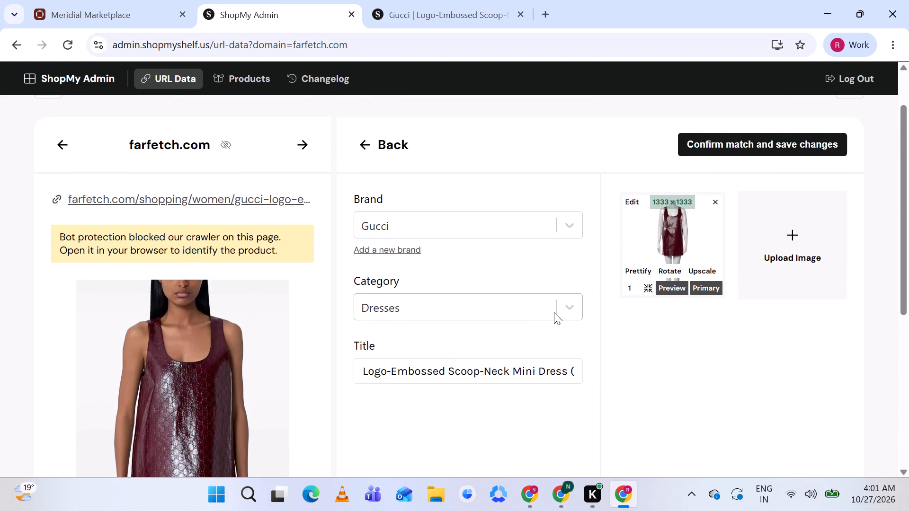
{"action": "left_click", "coordinate": [722, 140]}
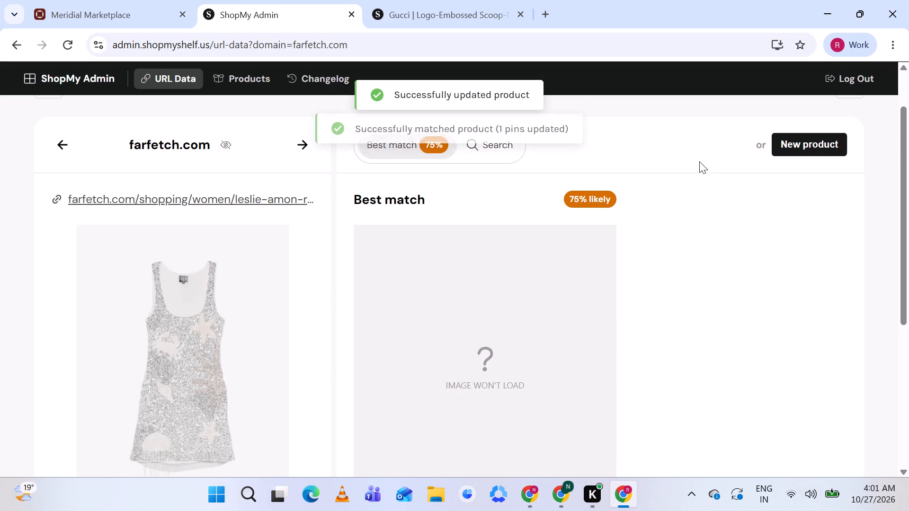
Close the leftover Gucci page and open the ShopMy product page of the suggested Leslie Amon Mermaid Skin Dress match.
{"action": "scroll", "coordinate": [622, 265], "scroll_direction": "down", "scroll_amount": 1}
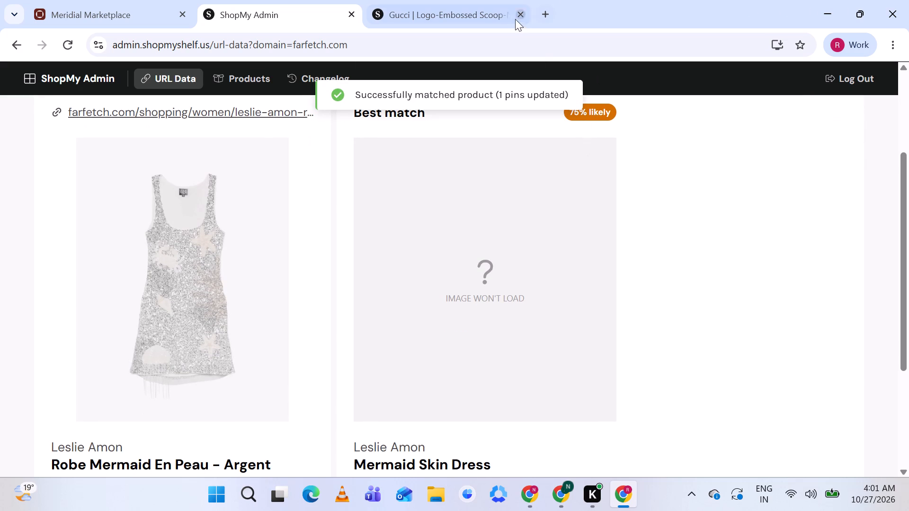
{"action": "left_click", "coordinate": [518, 17]}
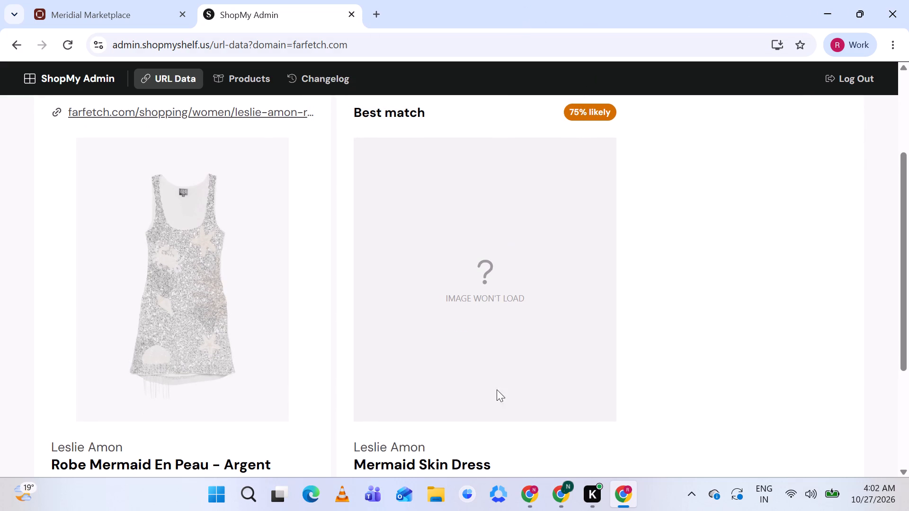
{"action": "left_click", "coordinate": [431, 458]}
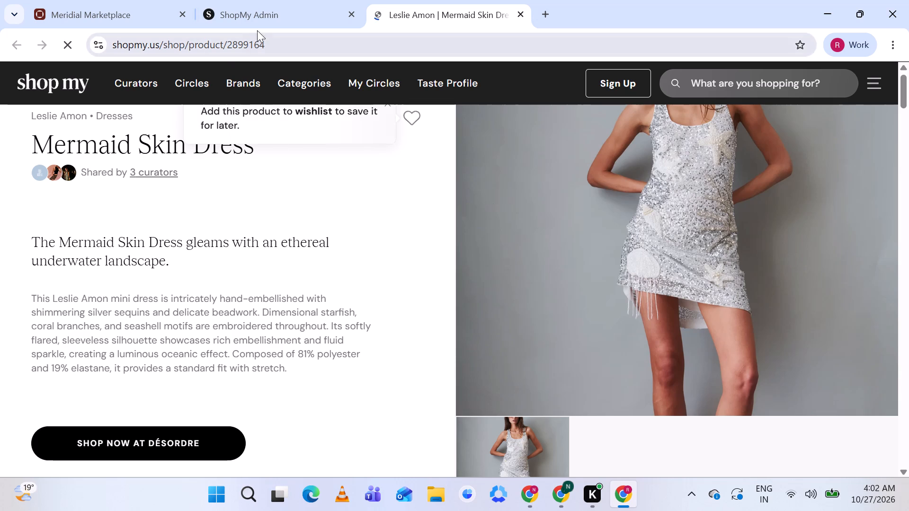
Compare Farfetch's Leslie Amon Robe Mermaid En Peau - Argent Bridal with the image and description on the Mermaid Skin Dress page.
{"action": "left_click", "coordinate": [267, 15]}
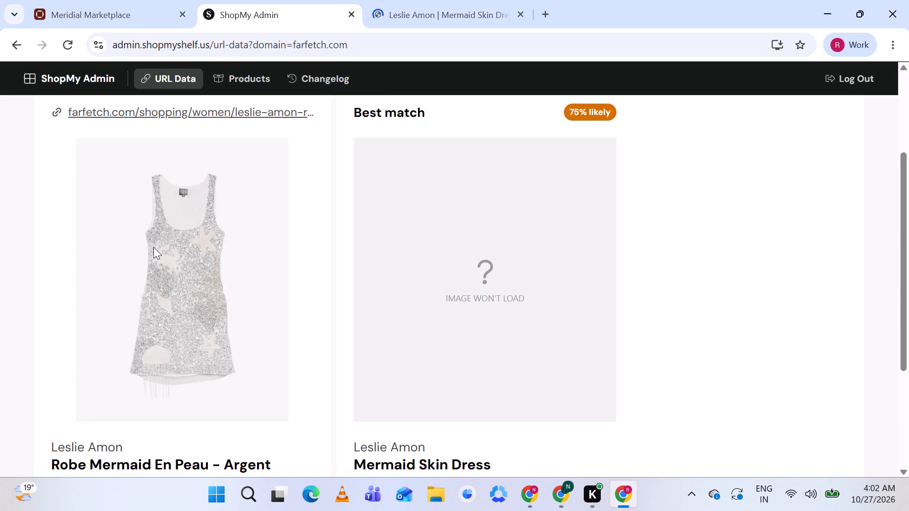
{"action": "left_click", "coordinate": [466, 0]}
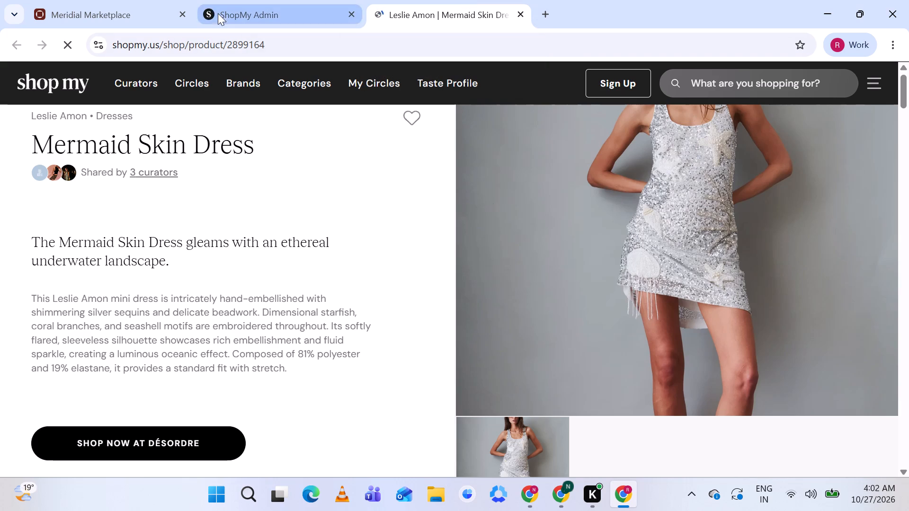
{"action": "scroll", "coordinate": [619, 215], "scroll_direction": "up", "scroll_amount": 1}
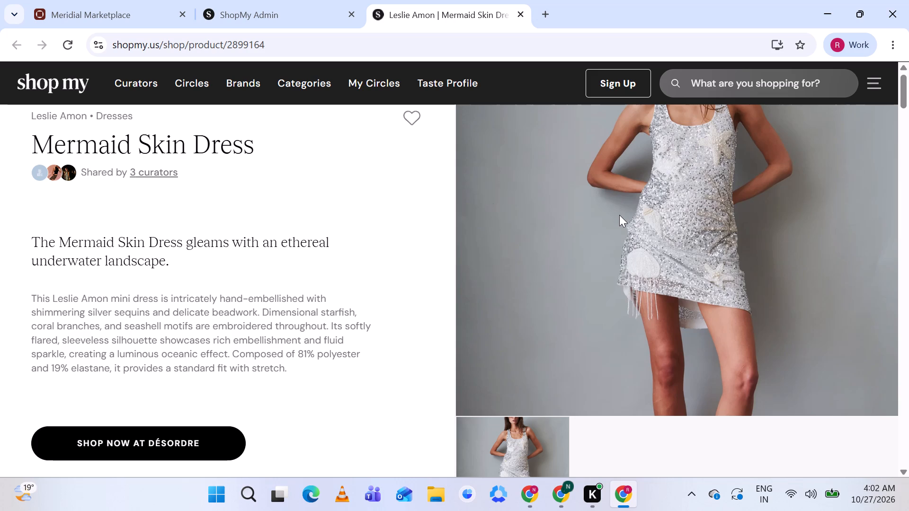
{"action": "scroll", "coordinate": [606, 263], "scroll_direction": "up", "scroll_amount": 1}
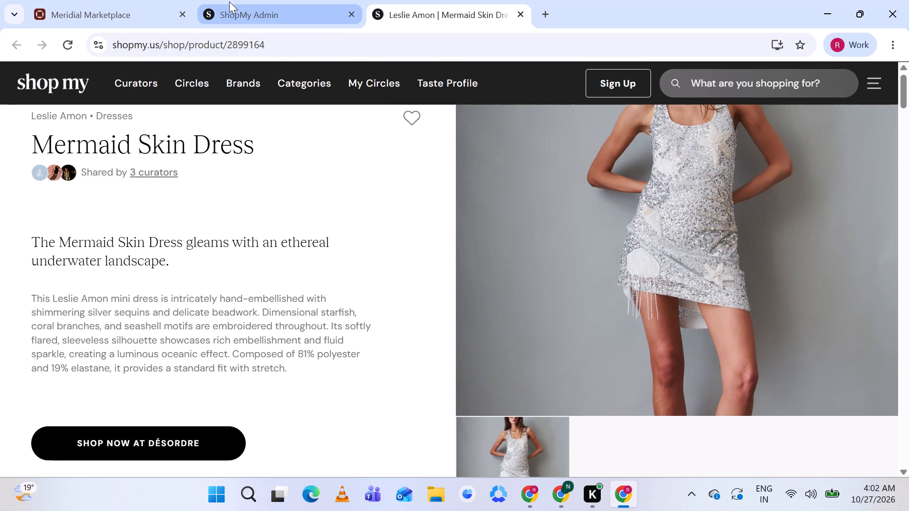
{"action": "left_click", "coordinate": [248, 9]}
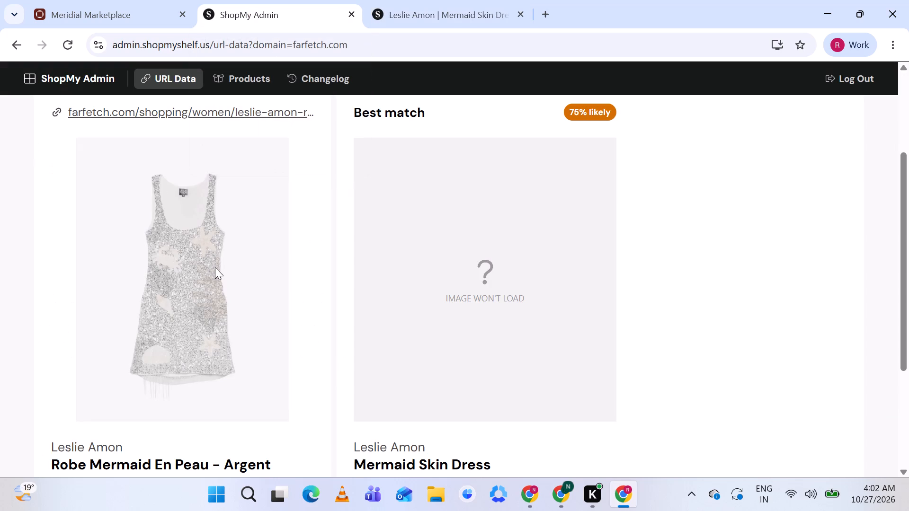
{"action": "scroll", "coordinate": [215, 267], "scroll_direction": "up", "scroll_amount": 1}
{"action": "scroll", "coordinate": [215, 267], "scroll_direction": "down", "scroll_amount": 1}
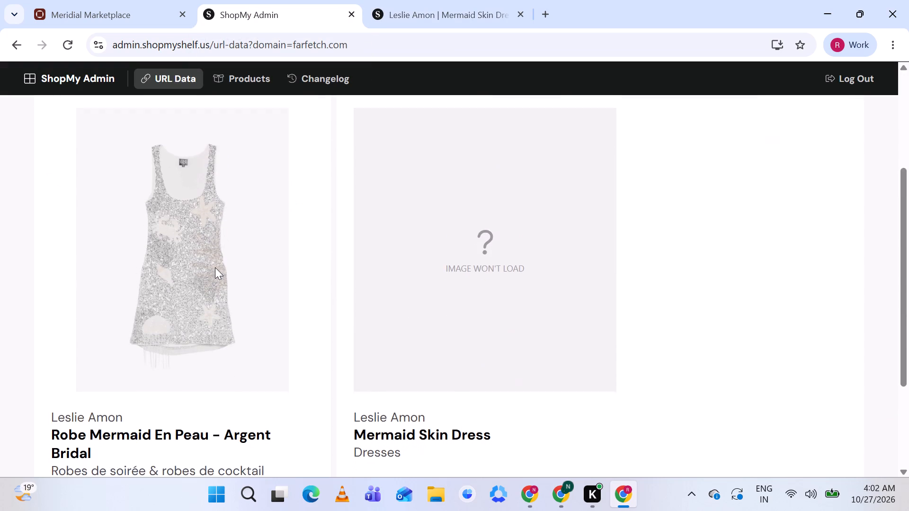
{"action": "scroll", "coordinate": [215, 267], "scroll_direction": "down", "scroll_amount": 3}
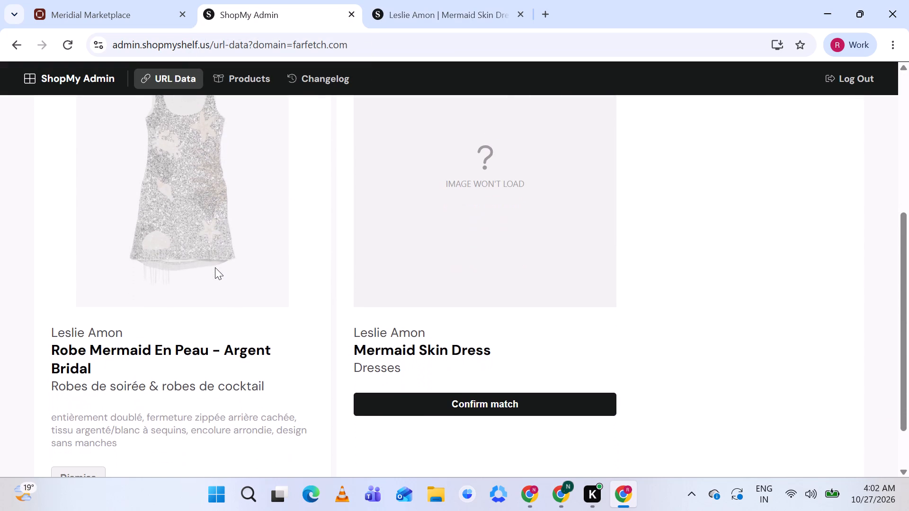
{"action": "scroll", "coordinate": [215, 267], "scroll_direction": "up", "scroll_amount": 2}
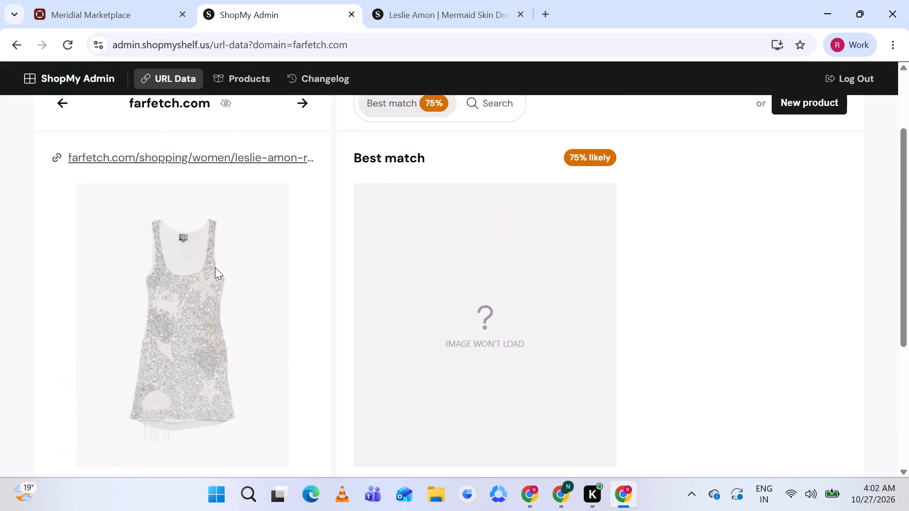
{"action": "left_click", "coordinate": [431, 13]}
{"action": "scroll", "coordinate": [211, 260], "scroll_direction": "up", "scroll_amount": 1}
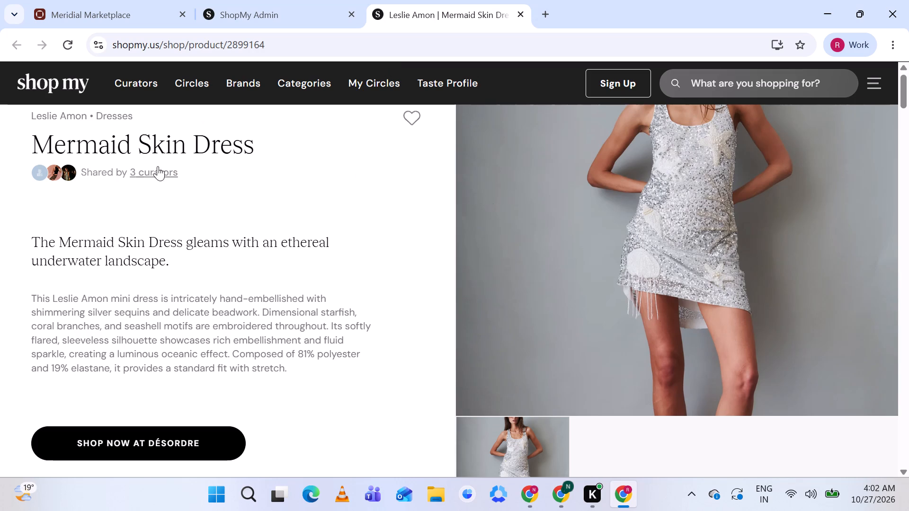
Compare Farfetch's Leslie Amon Robe Mermaid En Peau image and description once more with the dress on the ShopMy Mermaid Skin Dress page.
{"action": "left_click", "coordinate": [252, 9]}
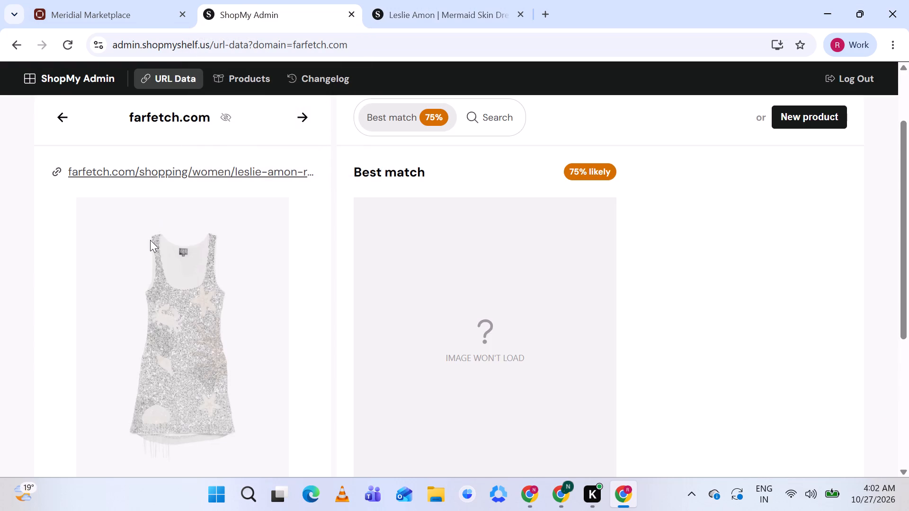
{"action": "scroll", "coordinate": [150, 240], "scroll_direction": "down", "scroll_amount": 4}
{"action": "scroll", "coordinate": [150, 240], "scroll_direction": "up", "scroll_amount": 3}
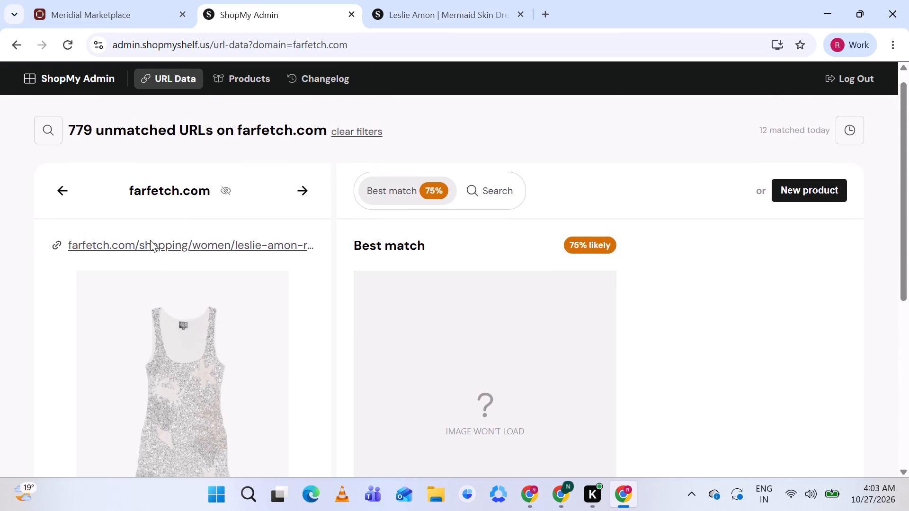
{"action": "scroll", "coordinate": [150, 240], "scroll_direction": "down", "scroll_amount": 3}
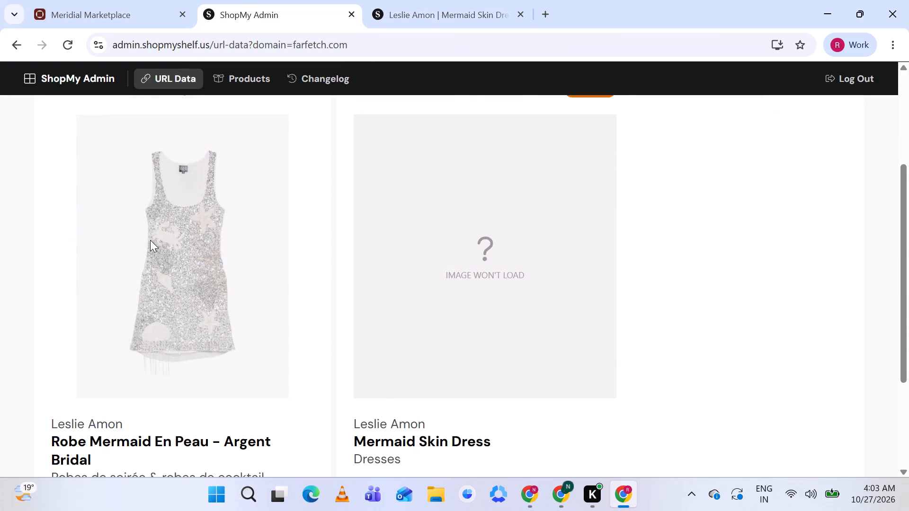
{"action": "scroll", "coordinate": [150, 240], "scroll_direction": "up", "scroll_amount": 2}
{"action": "scroll", "coordinate": [150, 240], "scroll_direction": "down", "scroll_amount": 2}
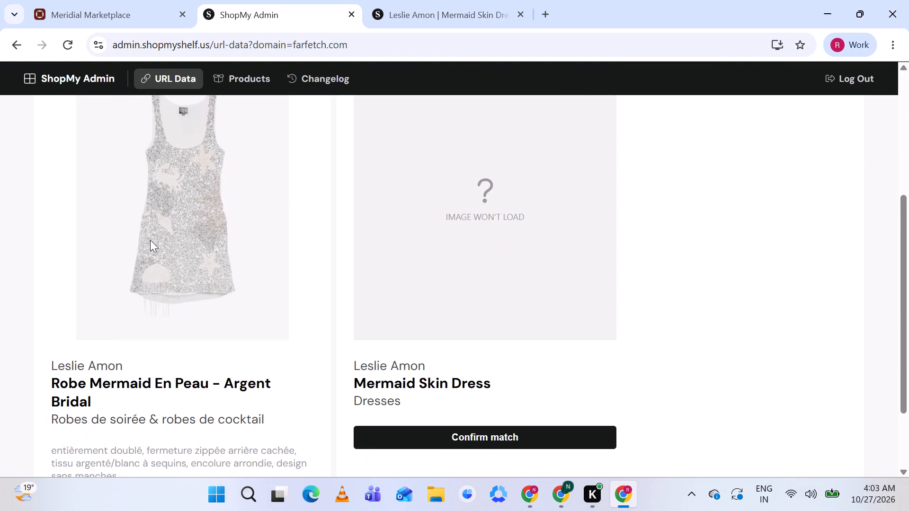
{"action": "scroll", "coordinate": [150, 240], "scroll_direction": "down", "scroll_amount": 1}
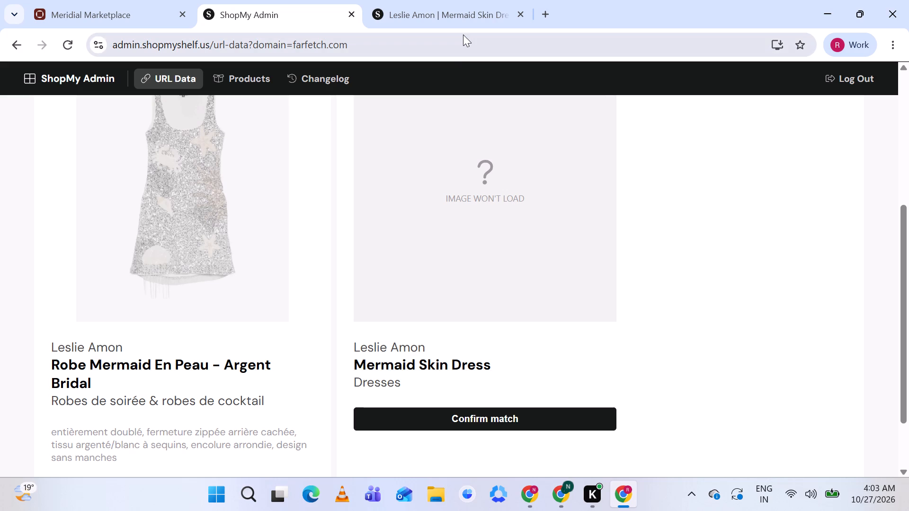
{"action": "left_click", "coordinate": [460, 10]}
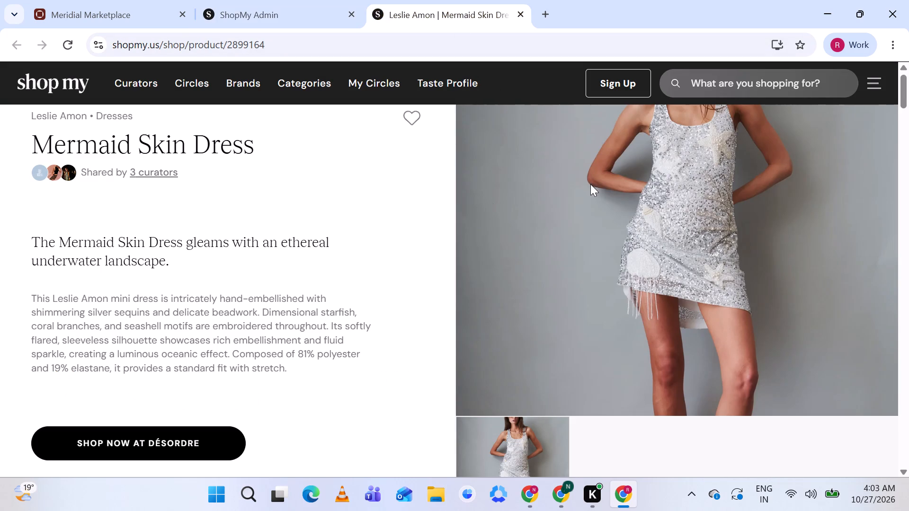
{"action": "left_click", "coordinate": [276, 13]}
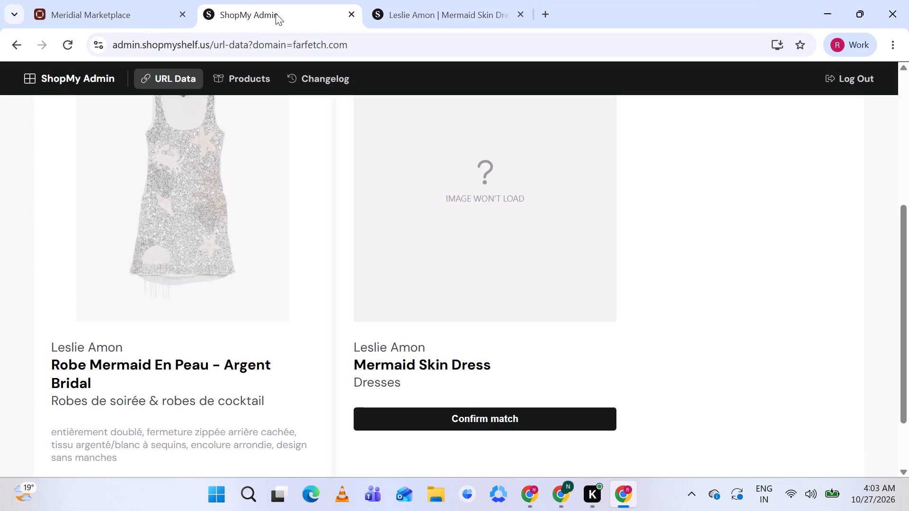
Confirm the Leslie Amon Mermaid Skin Dress match and save it with its existing brand, category, title and image.
{"action": "left_click", "coordinate": [479, 420]}
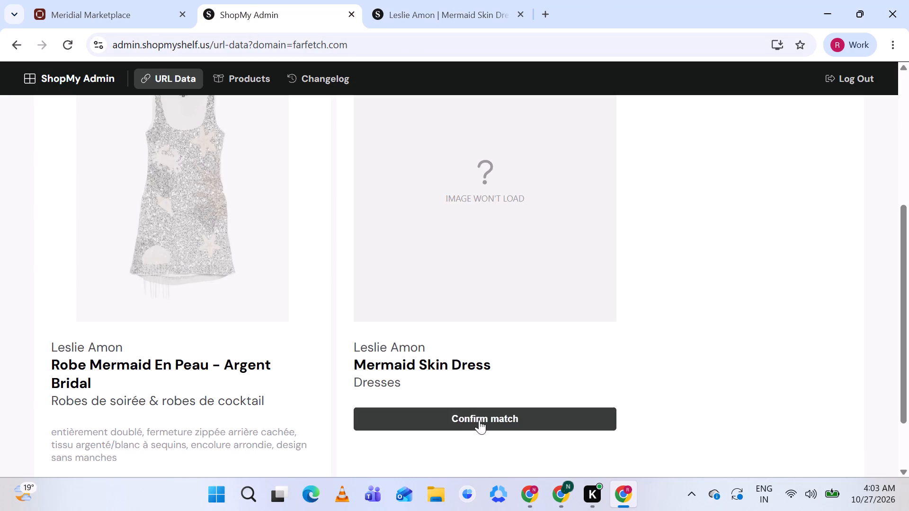
{"action": "scroll", "coordinate": [528, 229], "scroll_direction": "up", "scroll_amount": 1}
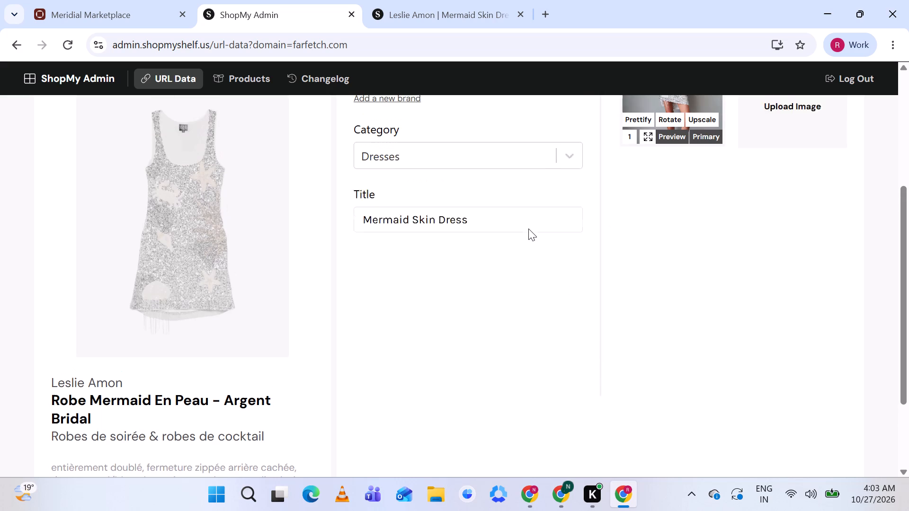
{"action": "scroll", "coordinate": [528, 229], "scroll_direction": "up", "scroll_amount": 3}
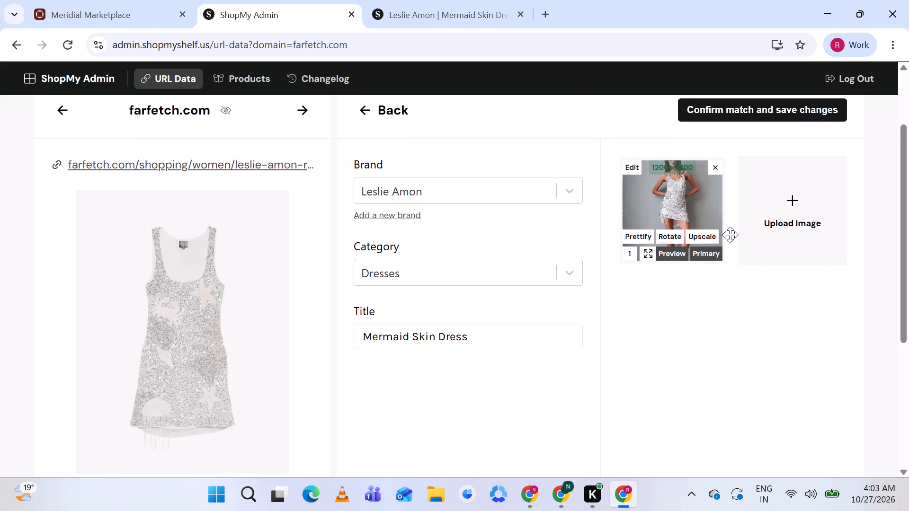
{"action": "left_click", "coordinate": [793, 106]}
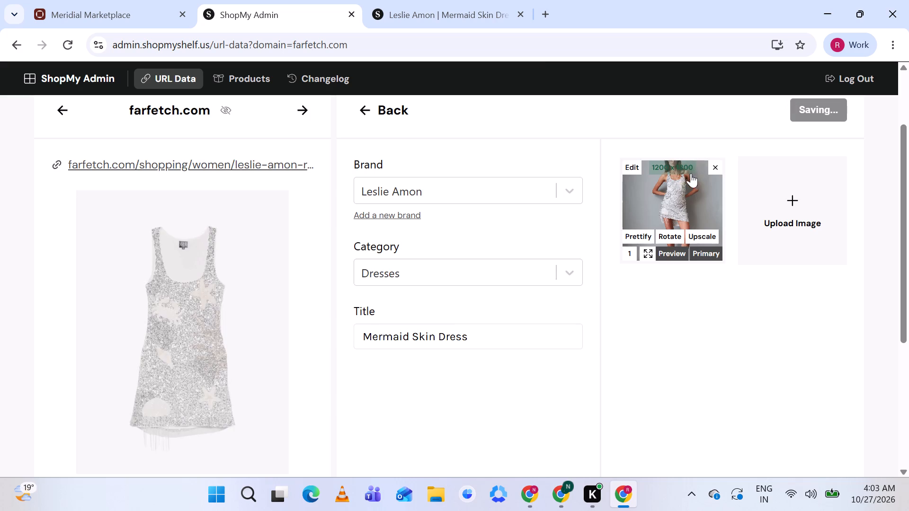
Open the suggested EE Basic/Core Burning Flames Short page in place of the leftover Leslie Amon page and compare it with Farfetch's Thermal Track Shorts.
{"action": "scroll", "coordinate": [517, 282], "scroll_direction": "down", "scroll_amount": 2}
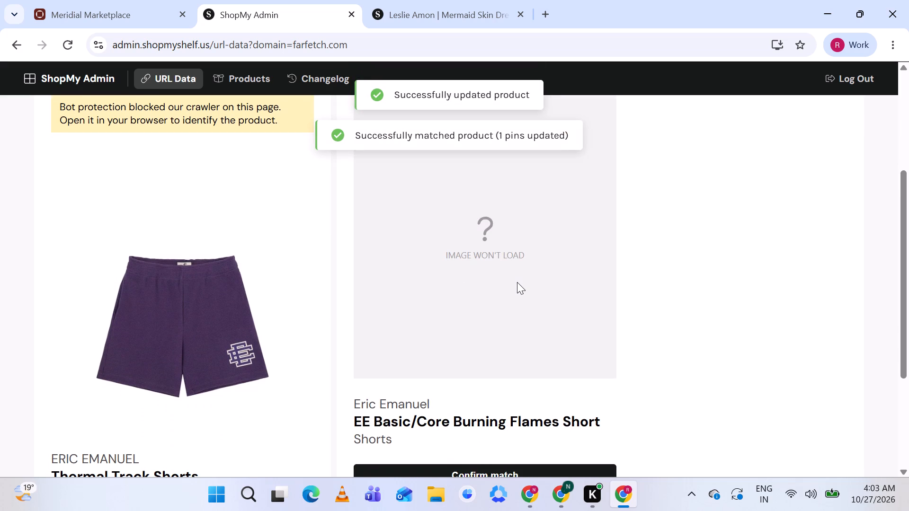
{"action": "scroll", "coordinate": [517, 282], "scroll_direction": "down", "scroll_amount": 1}
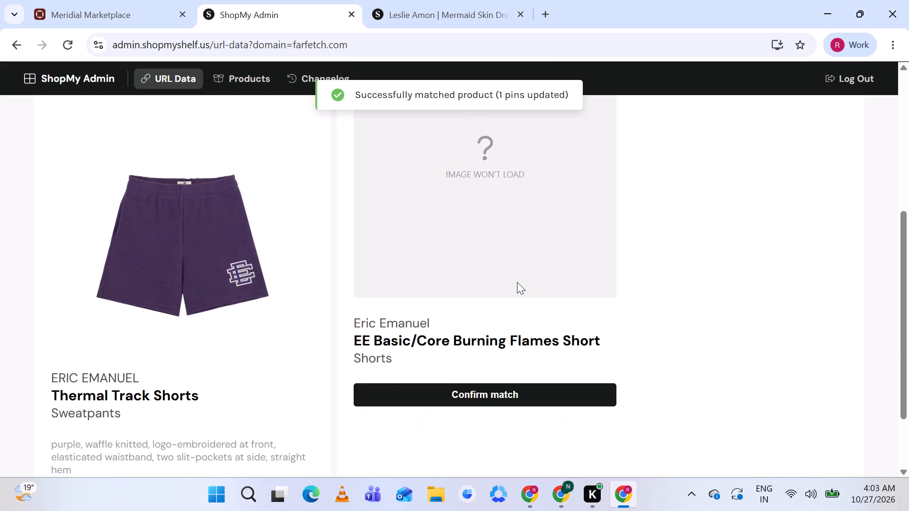
{"action": "left_click", "coordinate": [451, 337]}
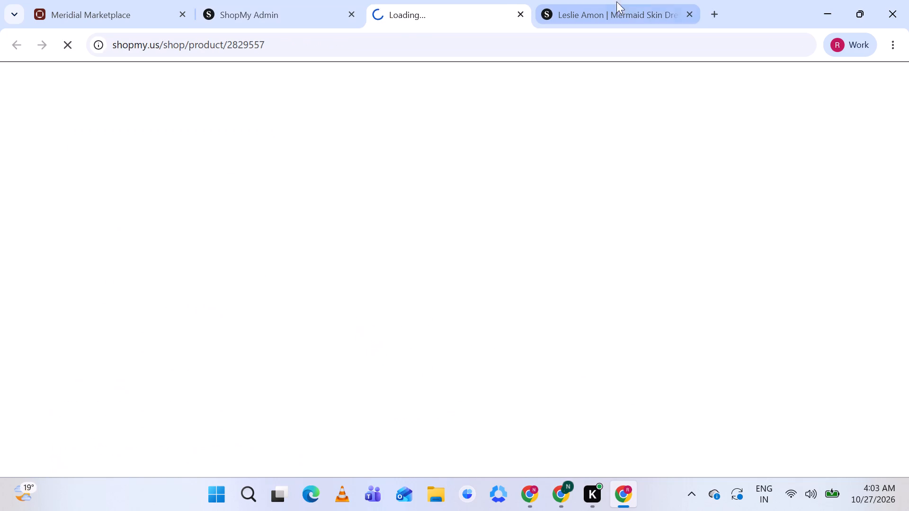
{"action": "left_click", "coordinate": [687, 16]}
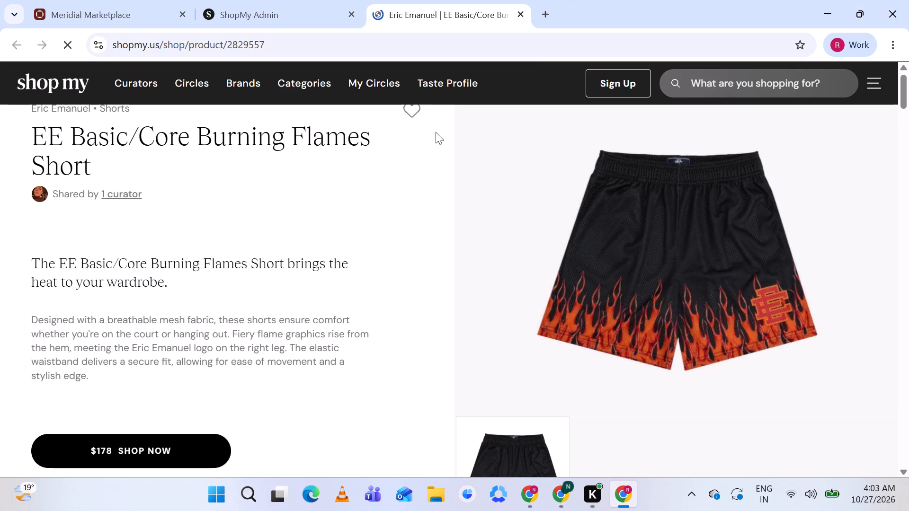
{"action": "left_click", "coordinate": [274, 9]}
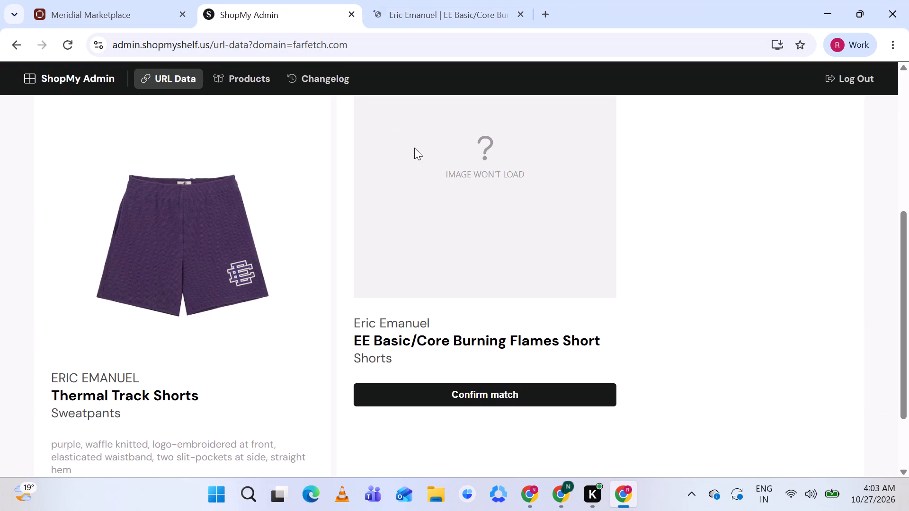
Start a new product for the Eric Emanuel Thermal Track Shorts URL instead of using the suggested match.
{"action": "scroll", "coordinate": [414, 148], "scroll_direction": "up", "scroll_amount": 3}
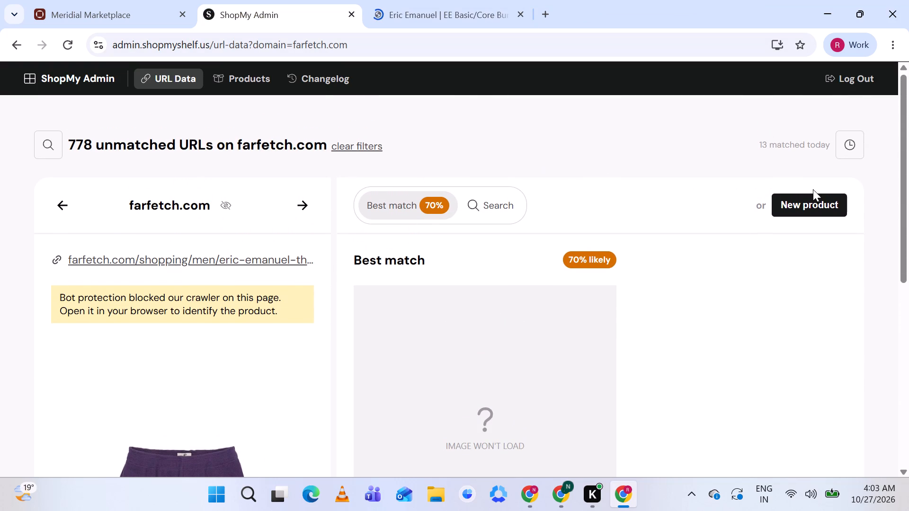
{"action": "left_click", "coordinate": [814, 199]}
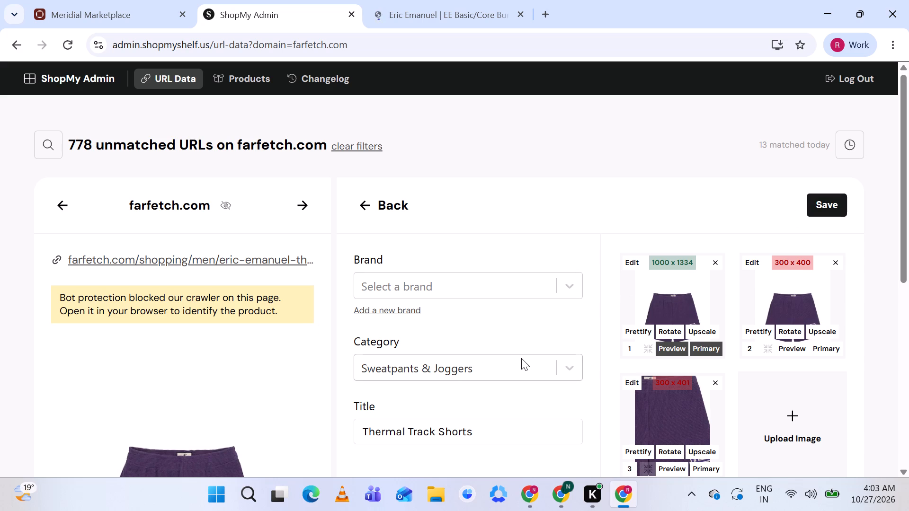
Open the Farfetch page of the Thermal Track Shorts and close the leftover Burning Flames Short page.
{"action": "scroll", "coordinate": [520, 360], "scroll_direction": "down", "scroll_amount": 1}
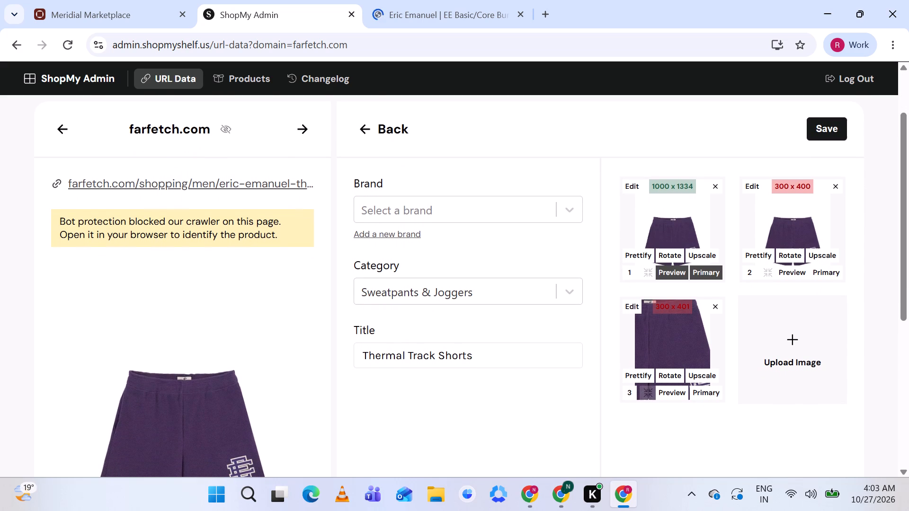
{"action": "left_click", "coordinate": [236, 179]}
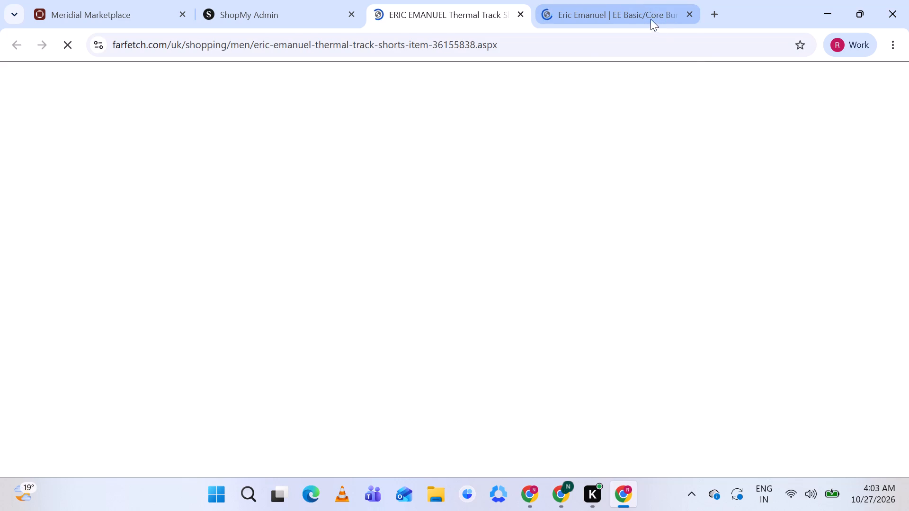
{"action": "left_click", "coordinate": [688, 14]}
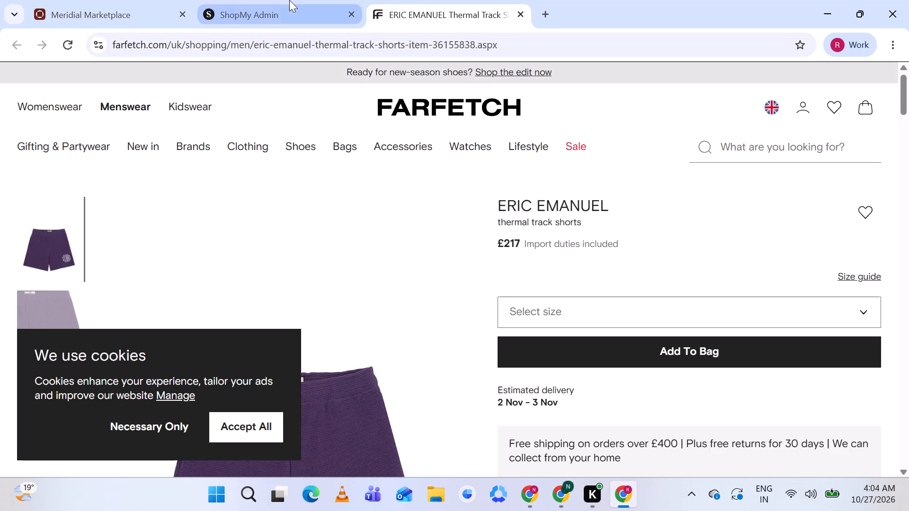
{"action": "left_click", "coordinate": [275, 8]}
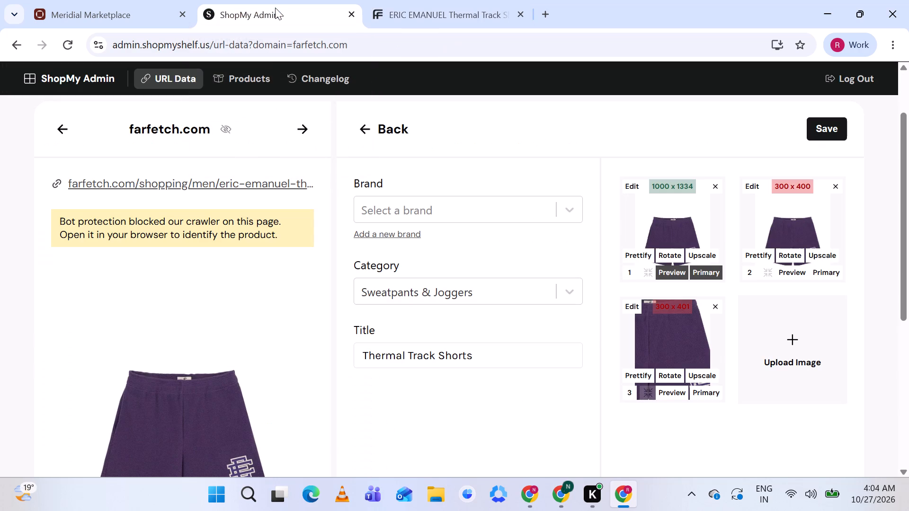
{"action": "left_click", "coordinate": [393, 203]}
{"action": "left_click", "coordinate": [453, 210]}
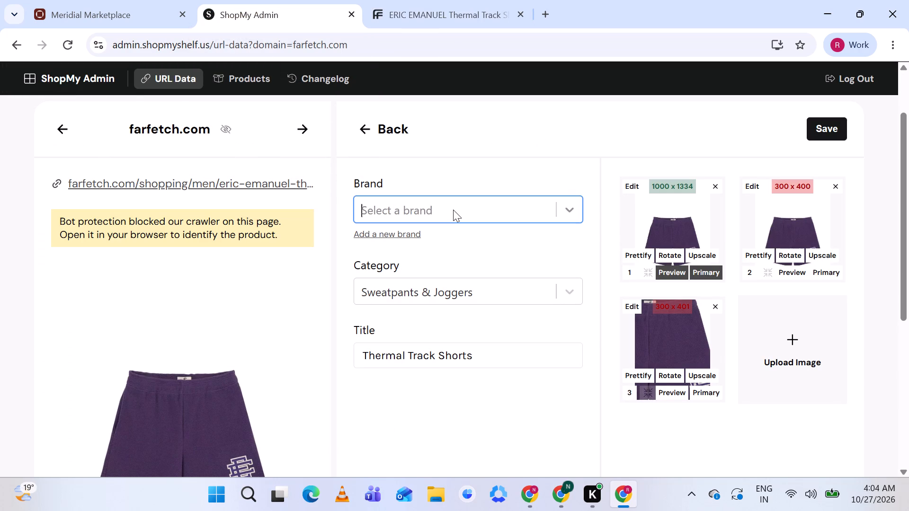
{"action": "type", "text": "ericd"}
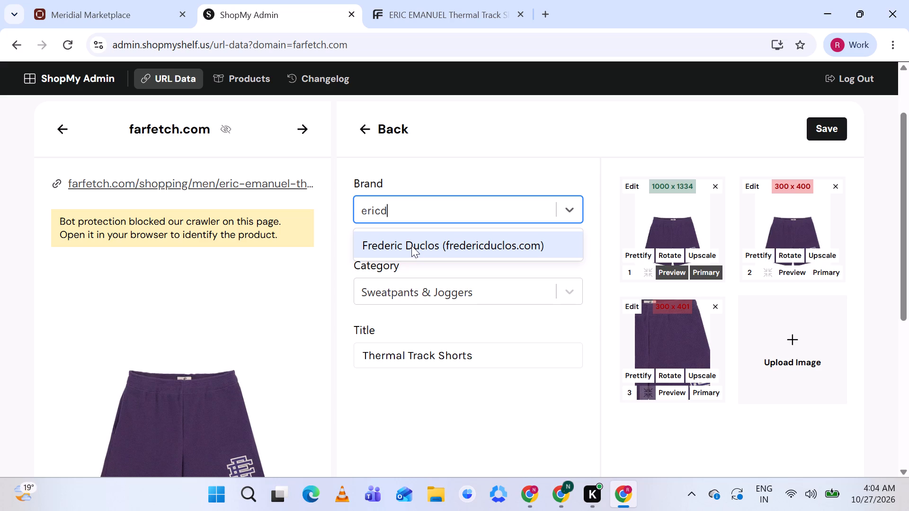
{"action": "key", "text": "BackSpace"}
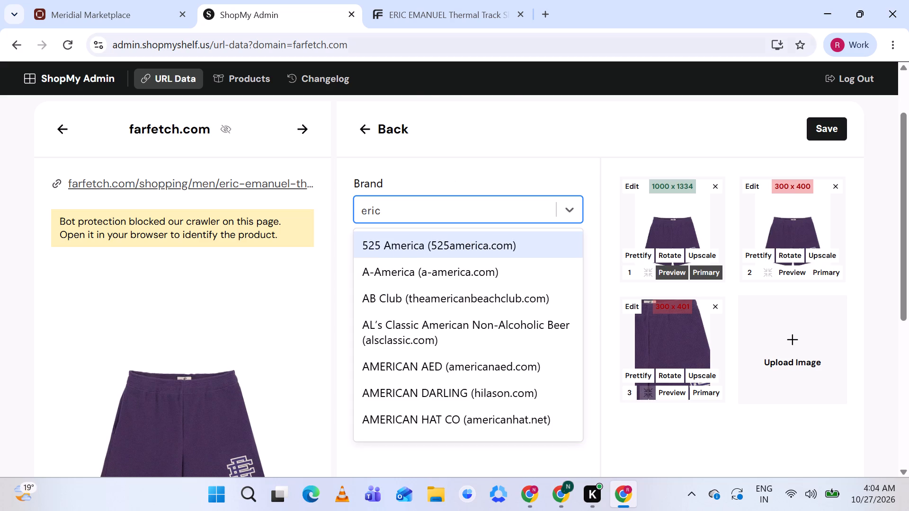
{"action": "left_click", "coordinate": [456, 6]}
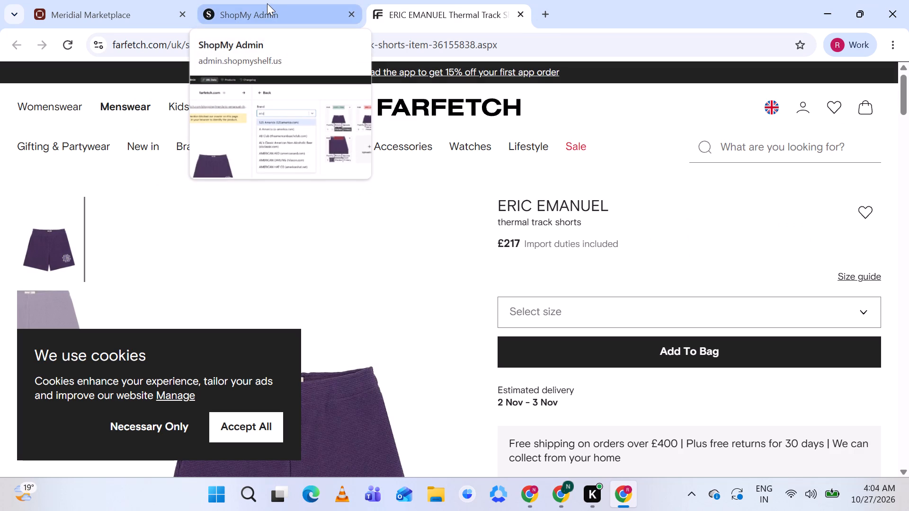
{"action": "left_click", "coordinate": [267, 3]}
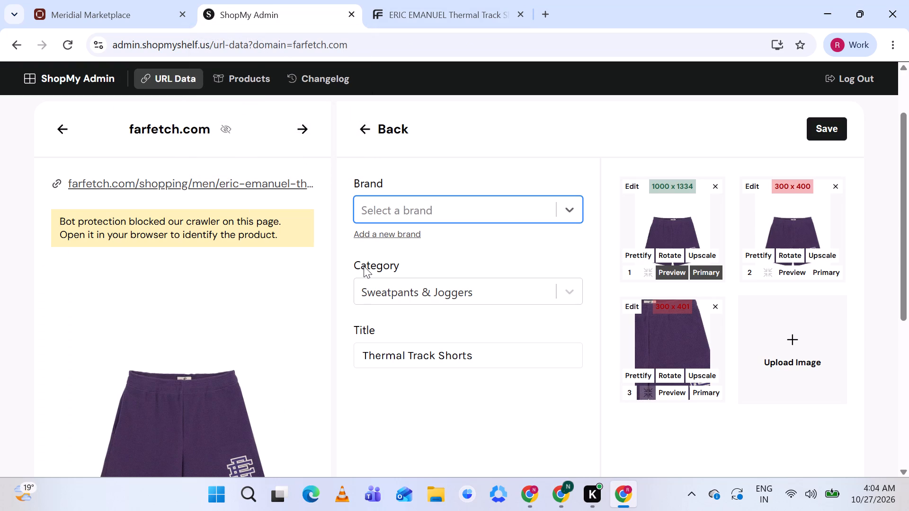
{"action": "type", "text": "eric"}
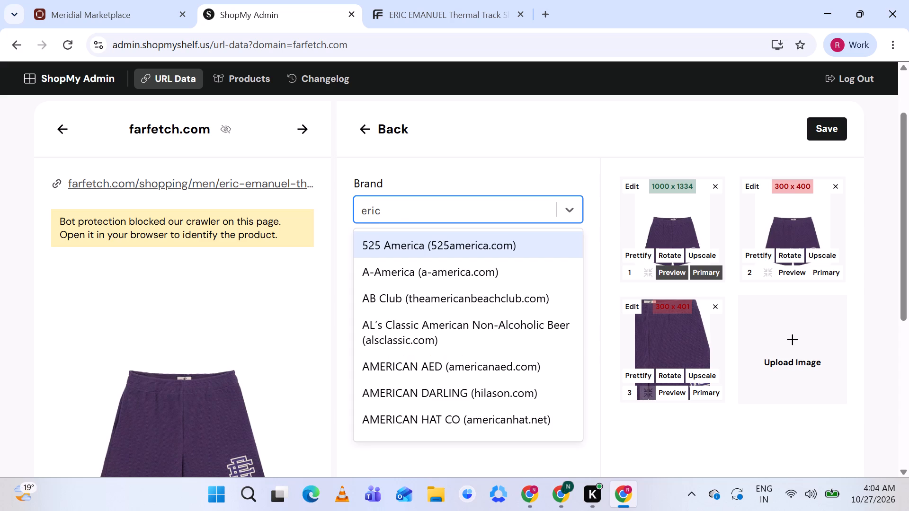
{"action": "key", "text": "space"}
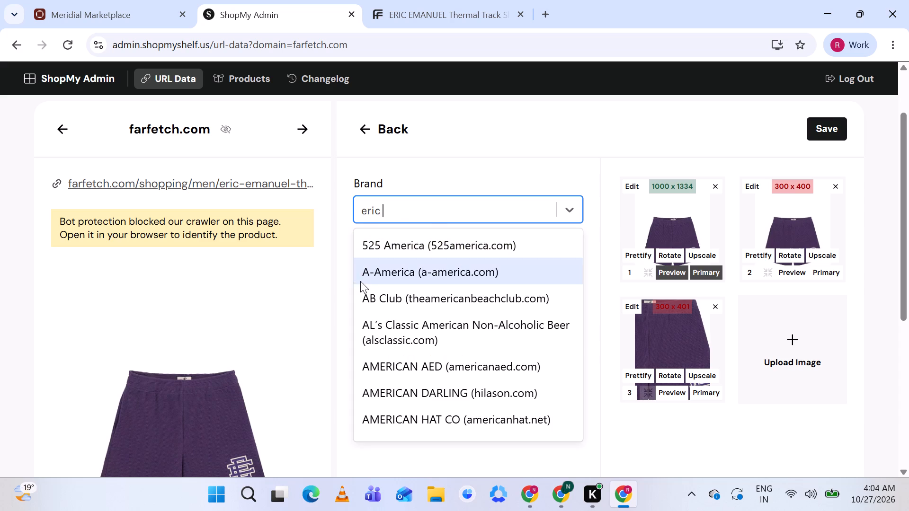
{"action": "scroll", "coordinate": [418, 346], "scroll_direction": "down", "scroll_amount": 3}
{"action": "scroll", "coordinate": [418, 346], "scroll_direction": "up", "scroll_amount": 1}
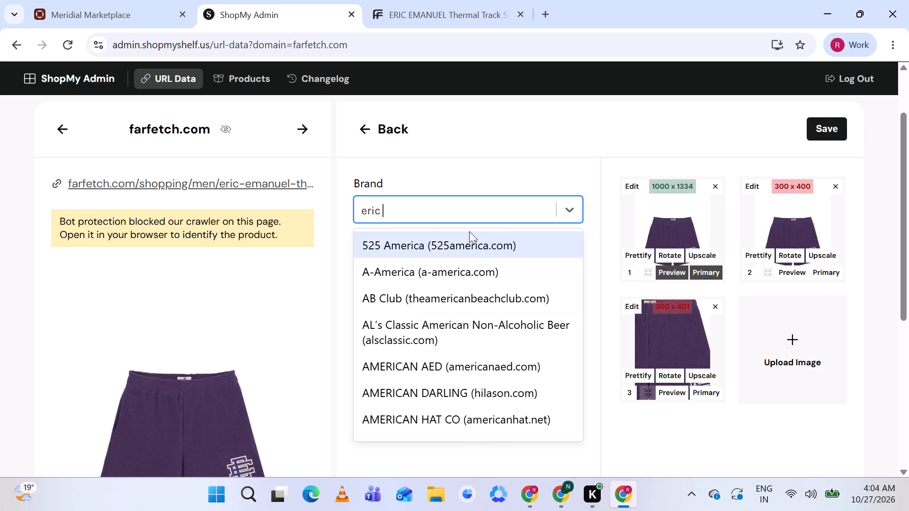
{"action": "key", "text": "e"}
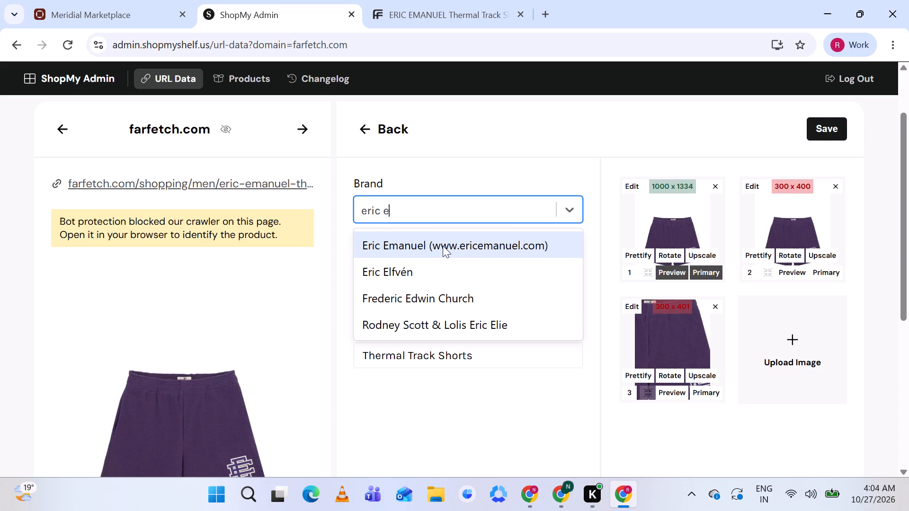
{"action": "left_click", "coordinate": [417, 246]}
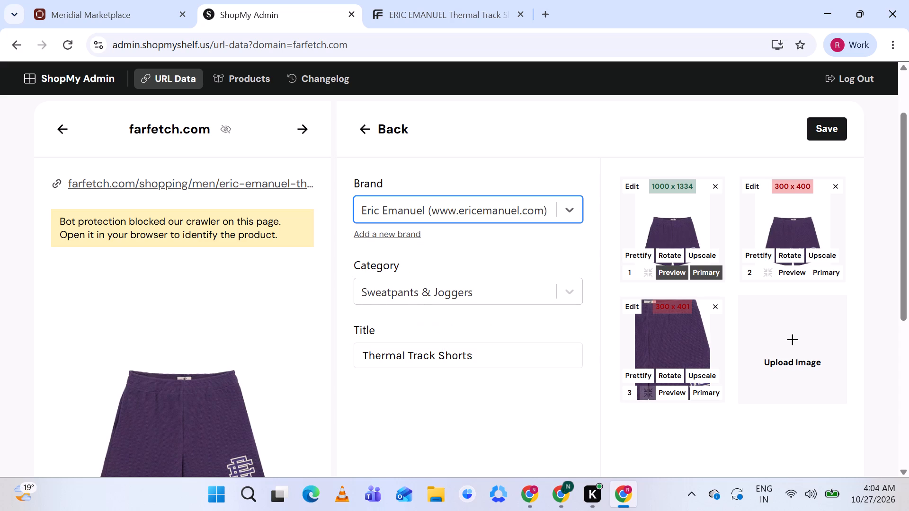
Check the new product's title, Thermal Track Shorts, against the product name on the Farfetch page.
{"action": "scroll", "coordinate": [481, 349], "scroll_direction": "down", "scroll_amount": 1}
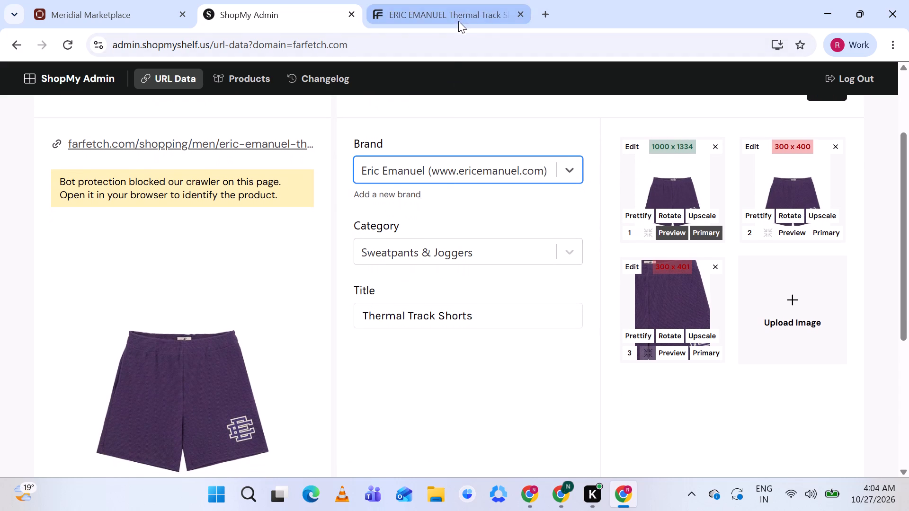
{"action": "left_click", "coordinate": [458, 16]}
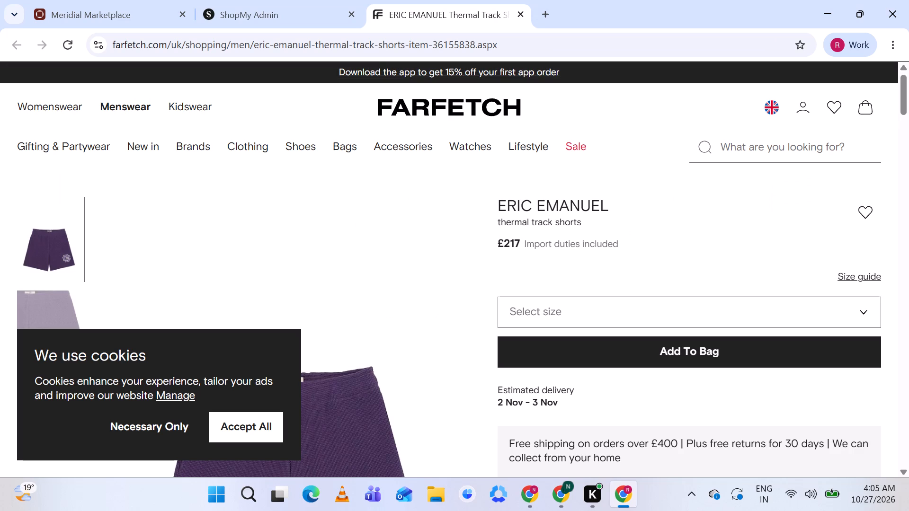
{"action": "left_click_drag", "start_coordinate": [498, 219], "coordinate": [591, 220]}
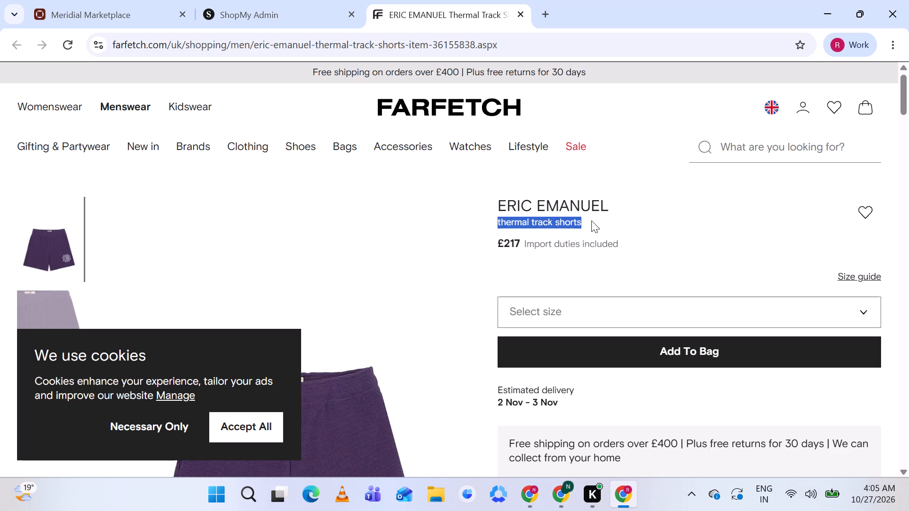
{"action": "key", "text": "ctrl+c"}
{"action": "left_click", "coordinate": [266, 9]}
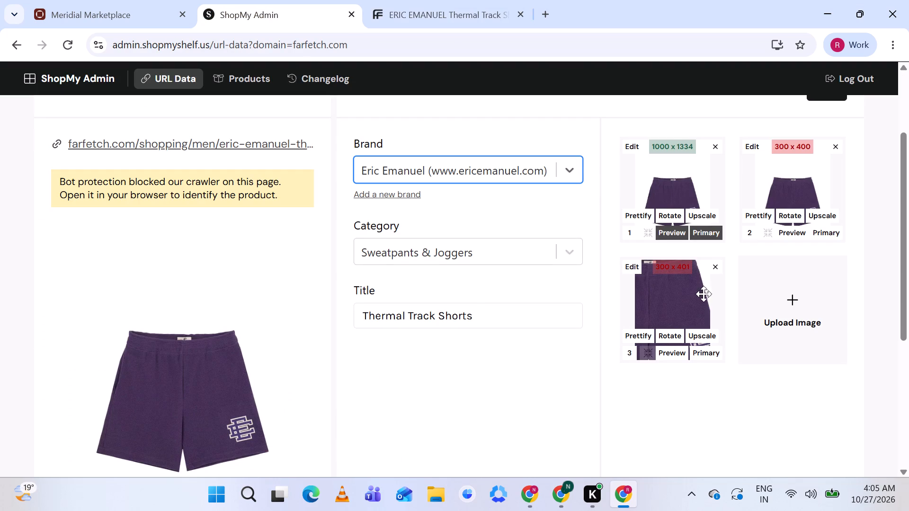
Compare the product photos with the Farfetch page and remove the duplicate 300 x 400 full-front image of the shorts.
{"action": "left_click", "coordinate": [399, 1]}
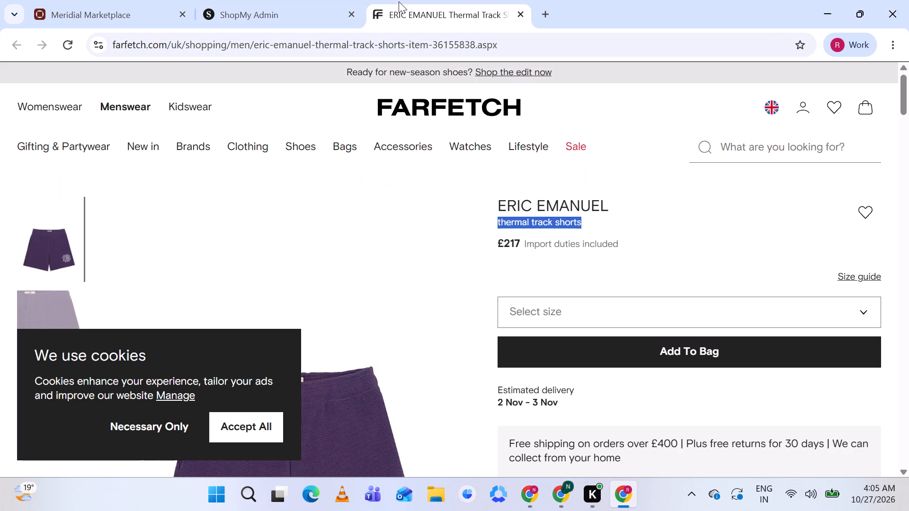
{"action": "scroll", "coordinate": [288, 286], "scroll_direction": "down", "scroll_amount": 3}
{"action": "scroll", "coordinate": [288, 286], "scroll_direction": "right", "scroll_amount": 1}
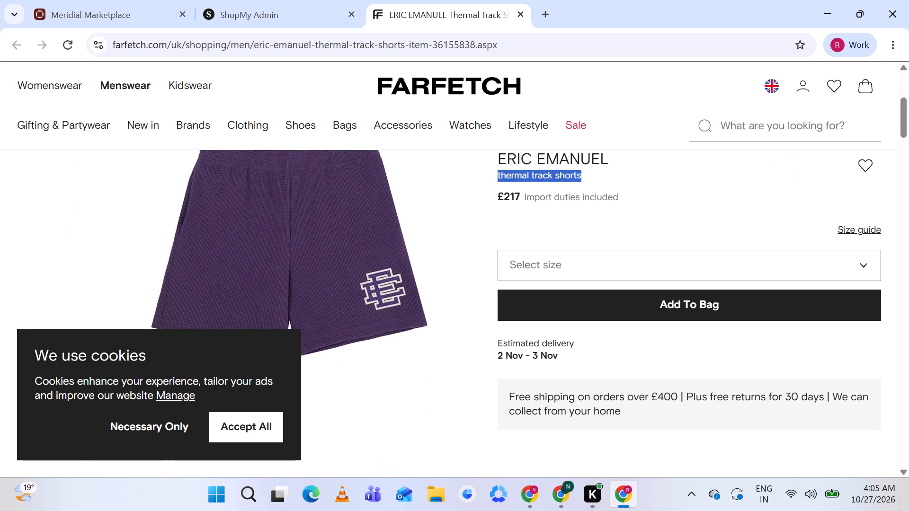
{"action": "left_click", "coordinate": [251, 10]}
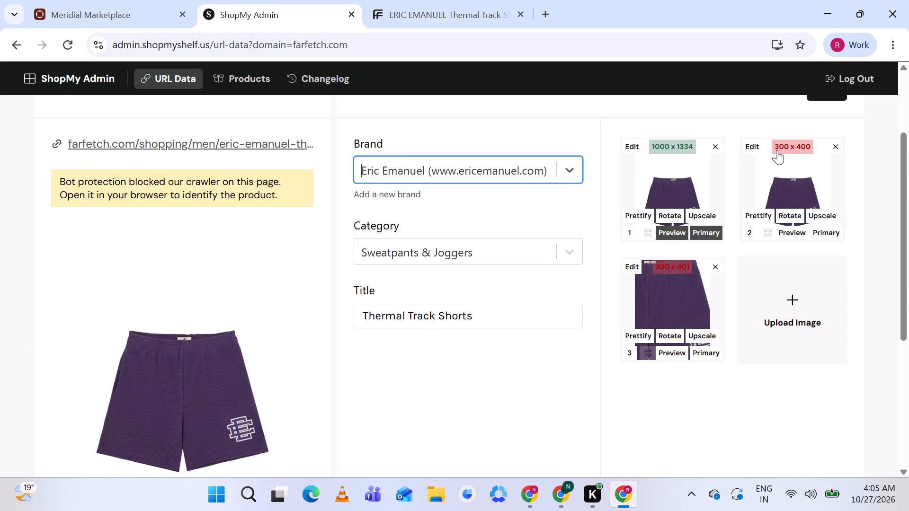
{"action": "left_click", "coordinate": [839, 144]}
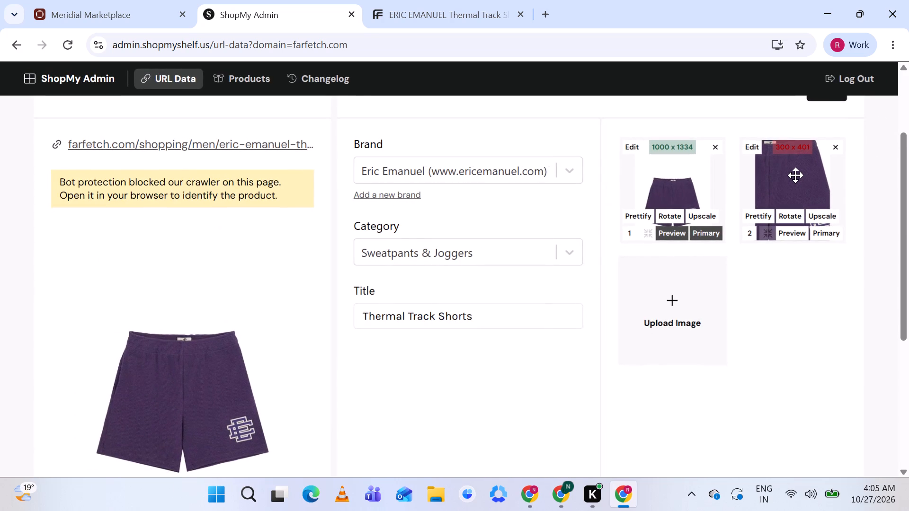
Examine the form's remaining fields and the shorts' details, bestsellers and recommended products on the Farfetch page.
{"action": "scroll", "coordinate": [771, 165], "scroll_direction": "up", "scroll_amount": 2}
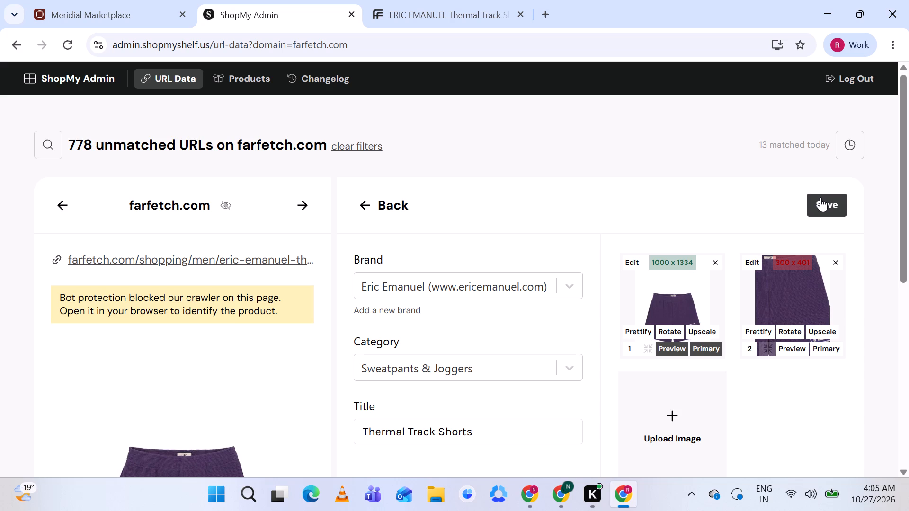
{"action": "scroll", "coordinate": [605, 257], "scroll_direction": "down", "scroll_amount": 2}
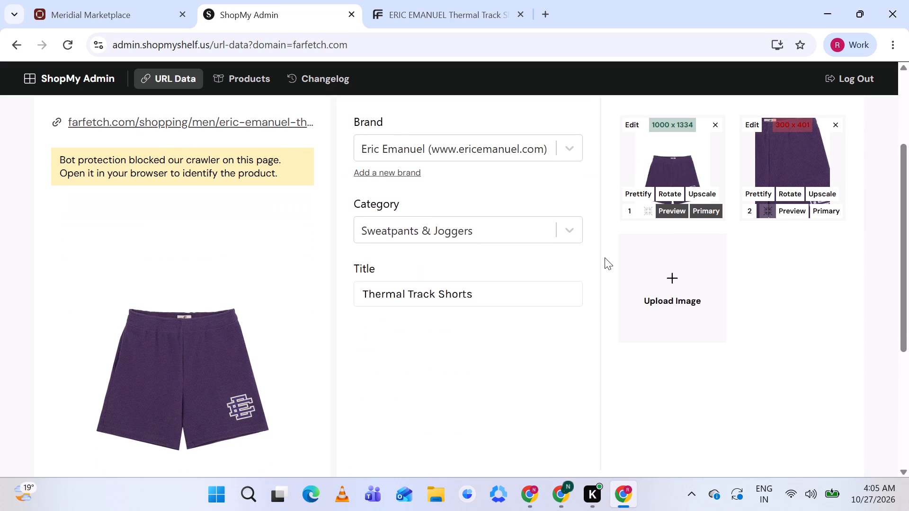
{"action": "scroll", "coordinate": [605, 257], "scroll_direction": "up", "scroll_amount": 3}
{"action": "left_click", "coordinate": [441, 24]}
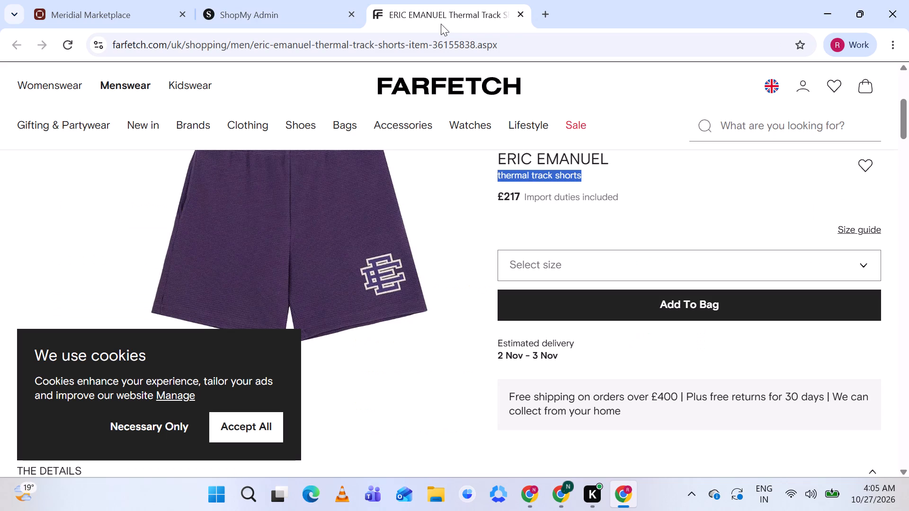
{"action": "left_click", "coordinate": [620, 224]}
{"action": "scroll", "coordinate": [620, 224], "scroll_direction": "down", "scroll_amount": 4}
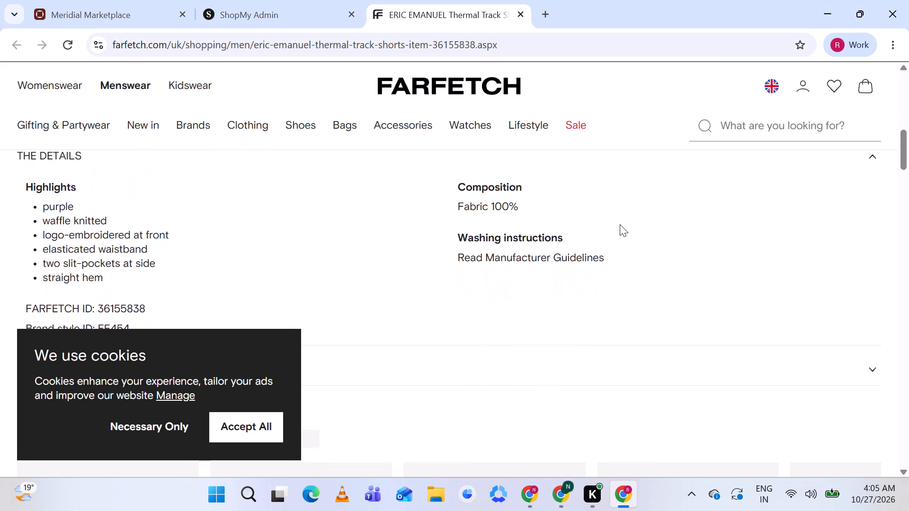
{"action": "scroll", "coordinate": [620, 224], "scroll_direction": "down", "scroll_amount": 2}
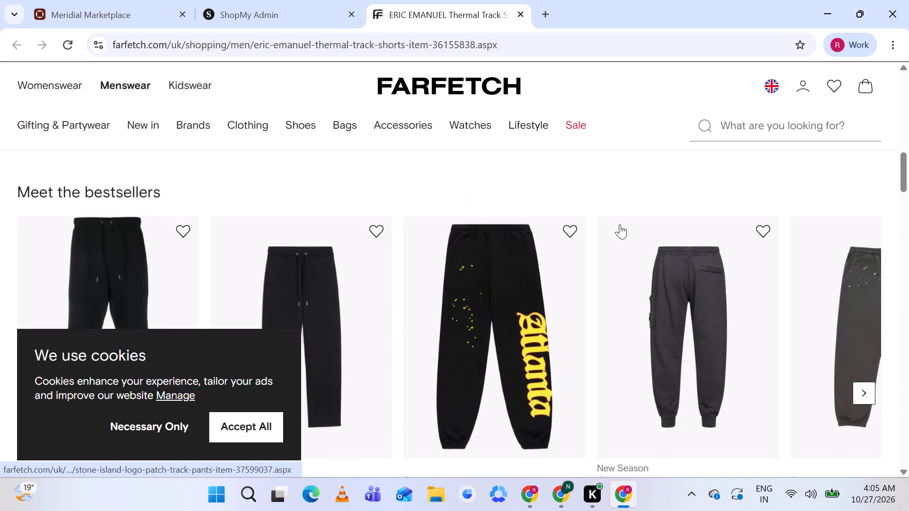
{"action": "scroll", "coordinate": [620, 224], "scroll_direction": "up", "scroll_amount": 1}
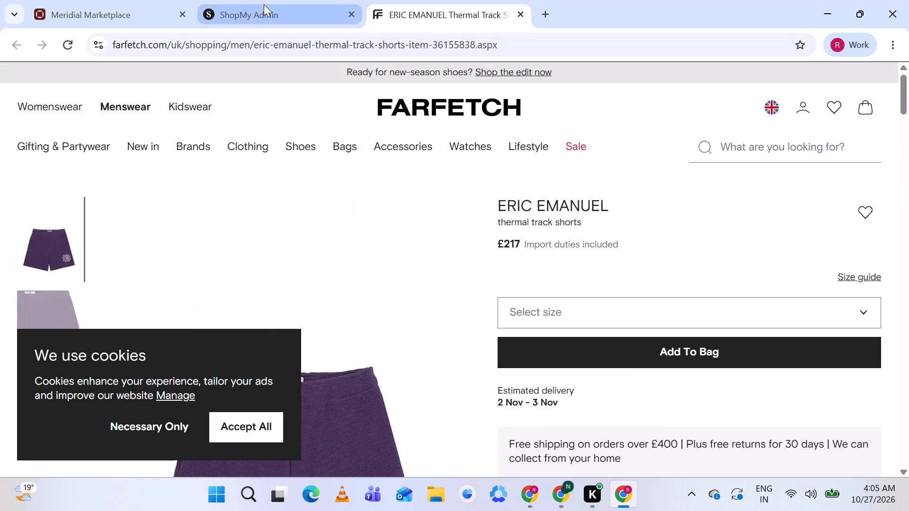
{"action": "scroll", "coordinate": [586, 267], "scroll_direction": "down", "scroll_amount": 7}
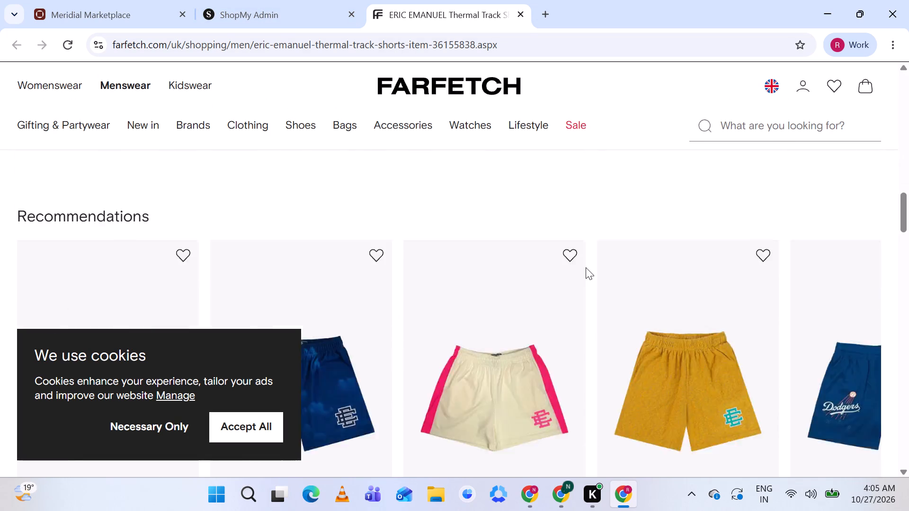
{"action": "scroll", "coordinate": [586, 267], "scroll_direction": "down", "scroll_amount": 1}
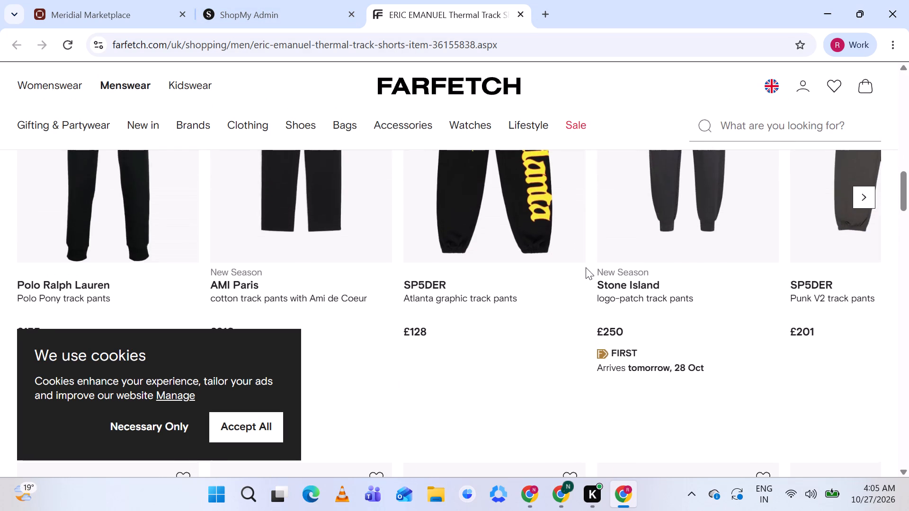
{"action": "scroll", "coordinate": [586, 267], "scroll_direction": "down", "scroll_amount": 1}
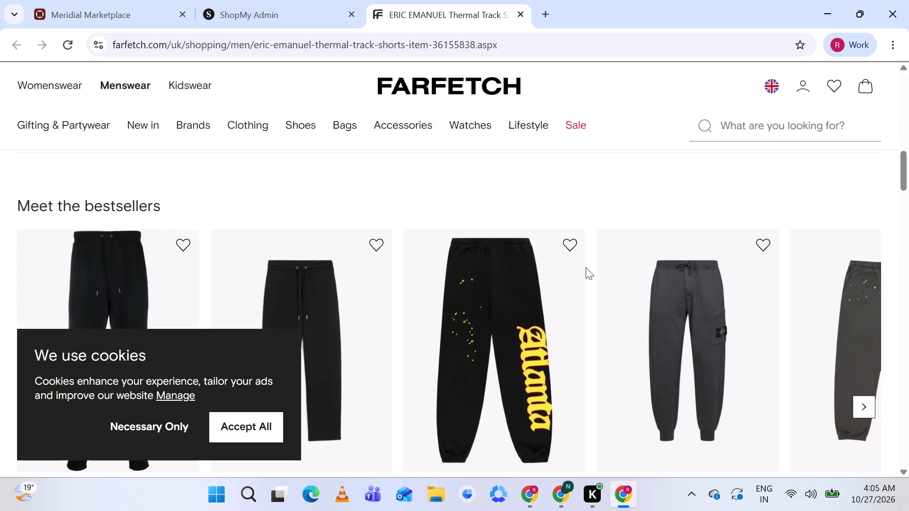
{"action": "scroll", "coordinate": [586, 267], "scroll_direction": "down", "scroll_amount": 4}
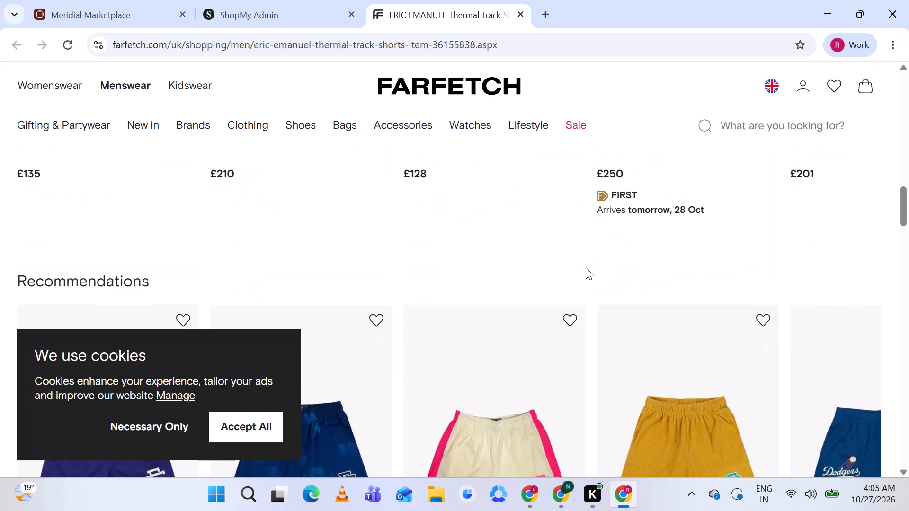
{"action": "left_click", "coordinate": [285, 16]}
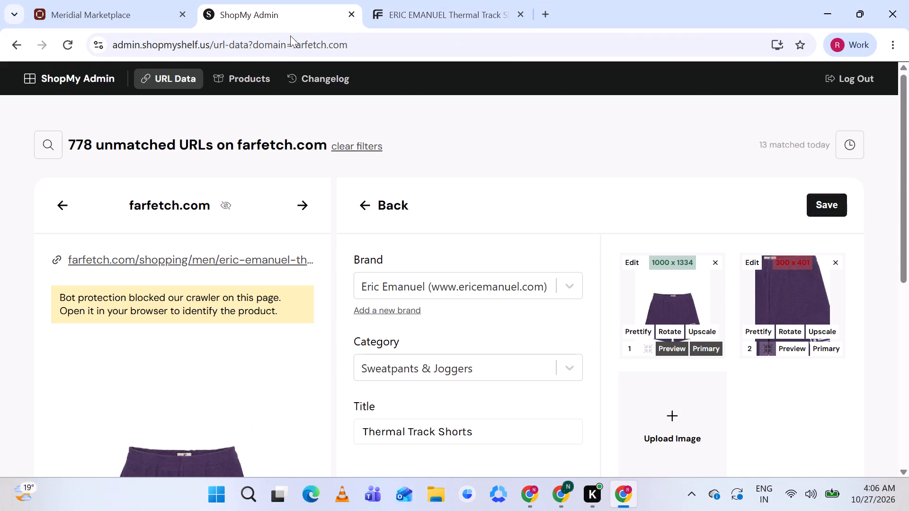
Change the product category to Shorts and save the new Thermal Track Shorts product.
{"action": "left_click", "coordinate": [496, 361]}
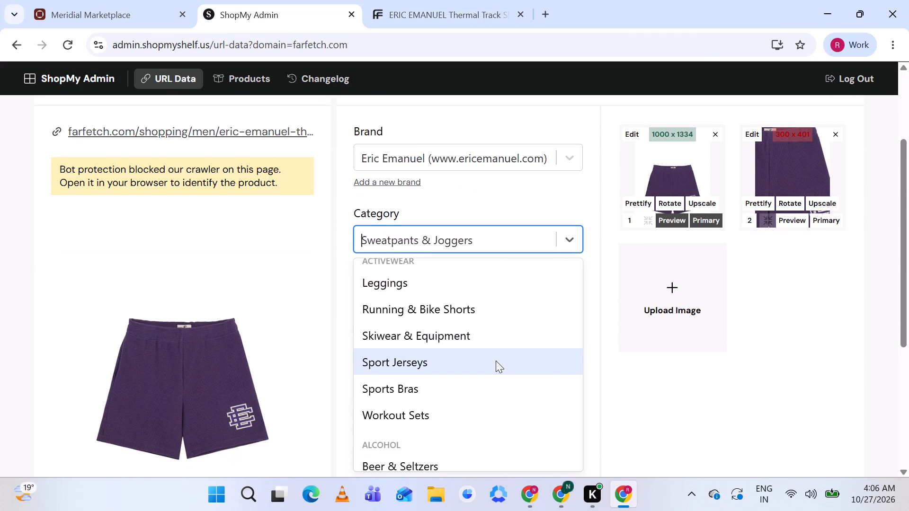
{"action": "key", "text": "s"}
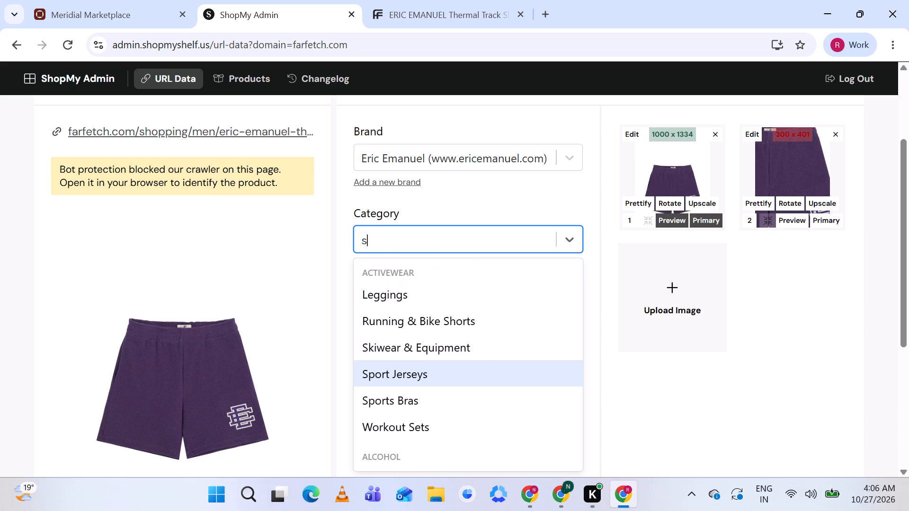
{"action": "type", "text": "ho"}
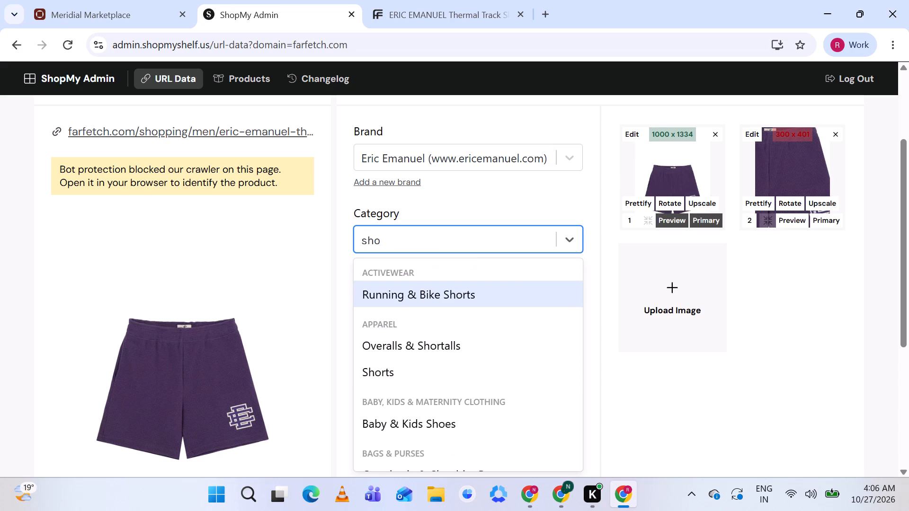
{"action": "left_click", "coordinate": [453, 374]}
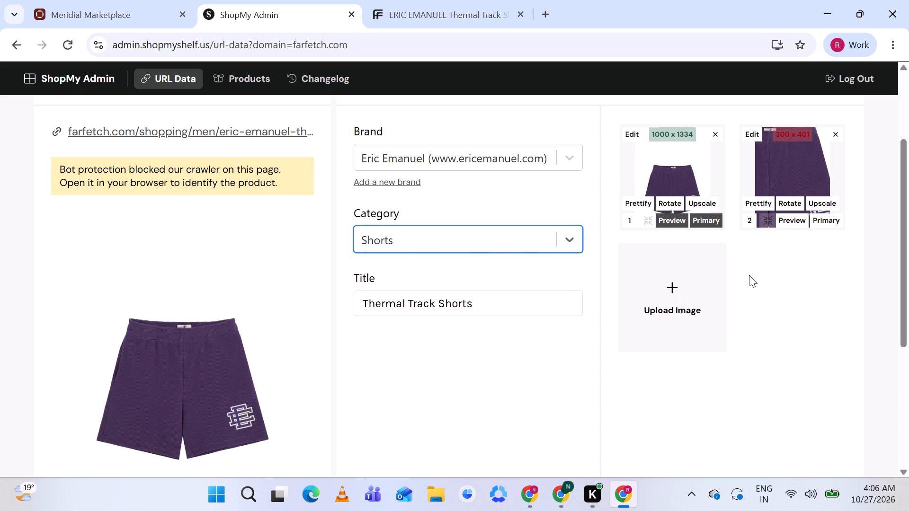
{"action": "scroll", "coordinate": [749, 275], "scroll_direction": "up", "scroll_amount": 2}
{"action": "left_click", "coordinate": [832, 204]}
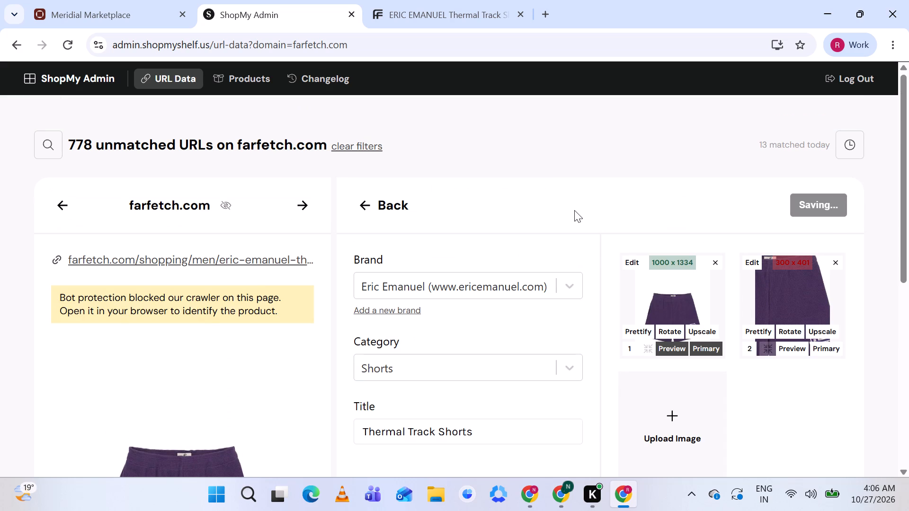
Open the suggested CHANEL Kelly Top Handle Shopping Bag page, close the leftover Eric Emanuel page, and compare the bag with the Farfetch item.
{"action": "scroll", "coordinate": [574, 210], "scroll_direction": "down", "scroll_amount": 1}
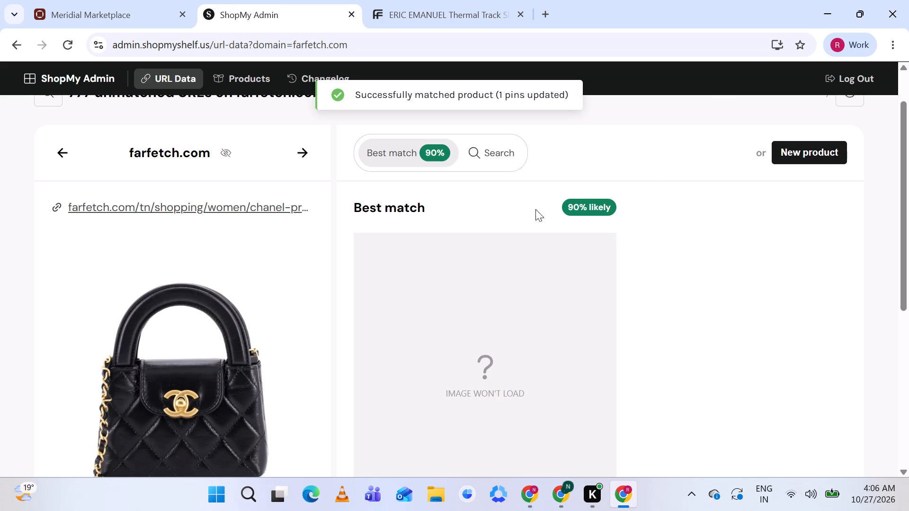
{"action": "scroll", "coordinate": [502, 231], "scroll_direction": "down", "scroll_amount": 3}
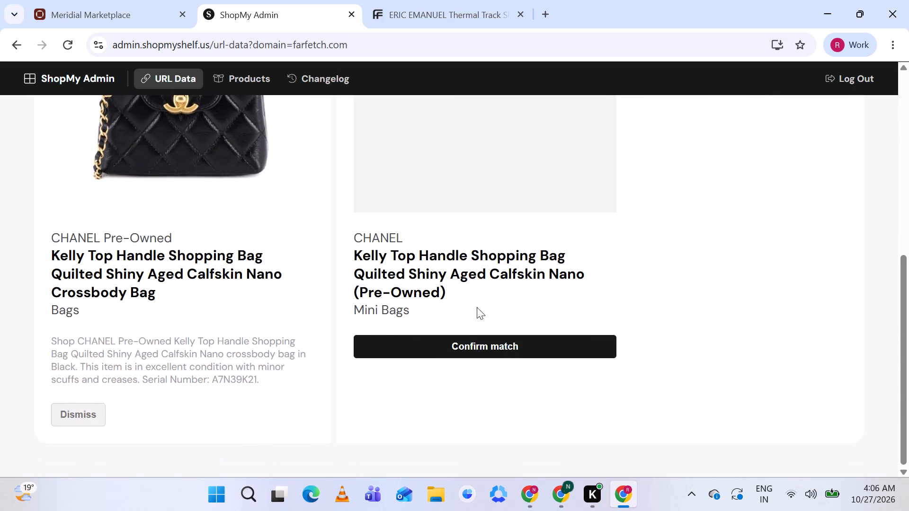
{"action": "left_click", "coordinate": [413, 258]}
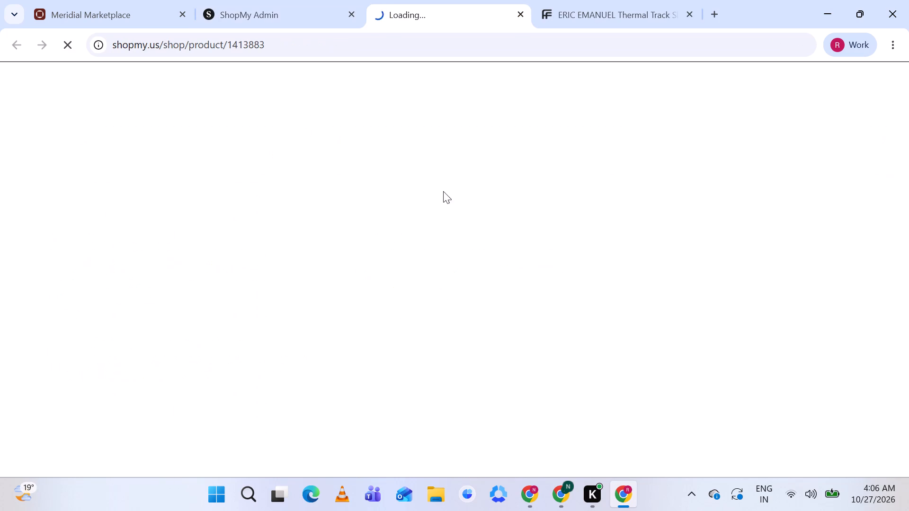
{"action": "left_click", "coordinate": [686, 15]}
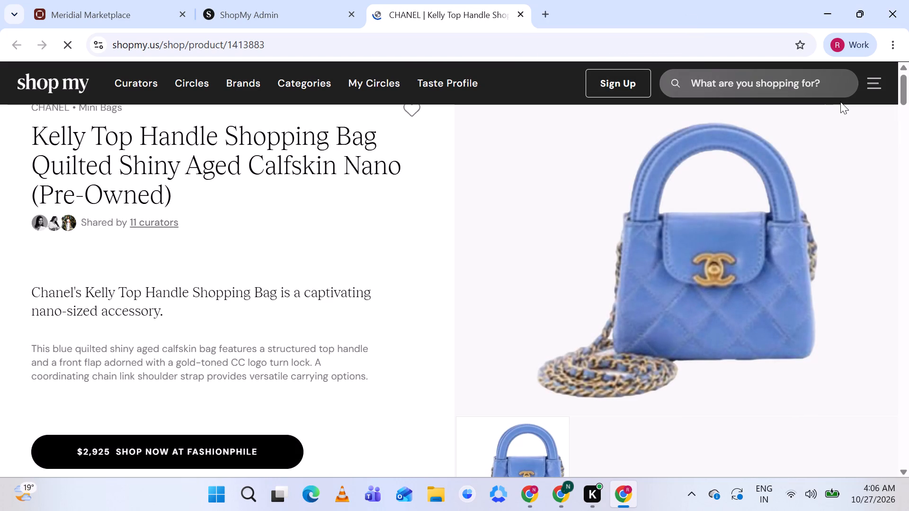
{"action": "scroll", "coordinate": [679, 269], "scroll_direction": "down", "scroll_amount": 4}
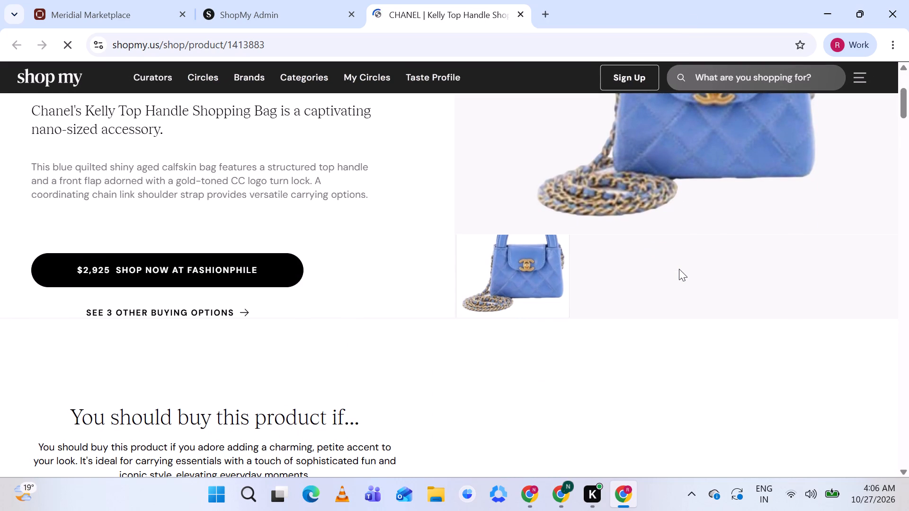
{"action": "scroll", "coordinate": [679, 269], "scroll_direction": "up", "scroll_amount": 5}
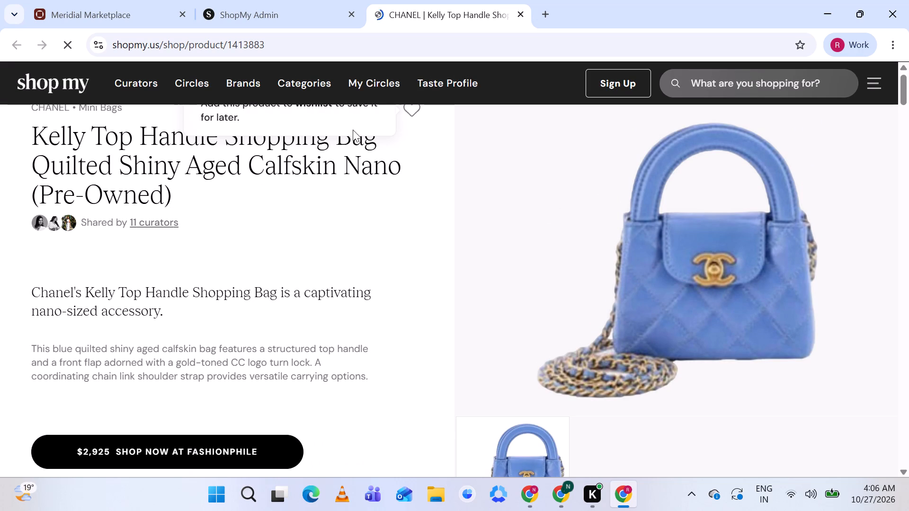
{"action": "left_click", "coordinate": [268, 6]}
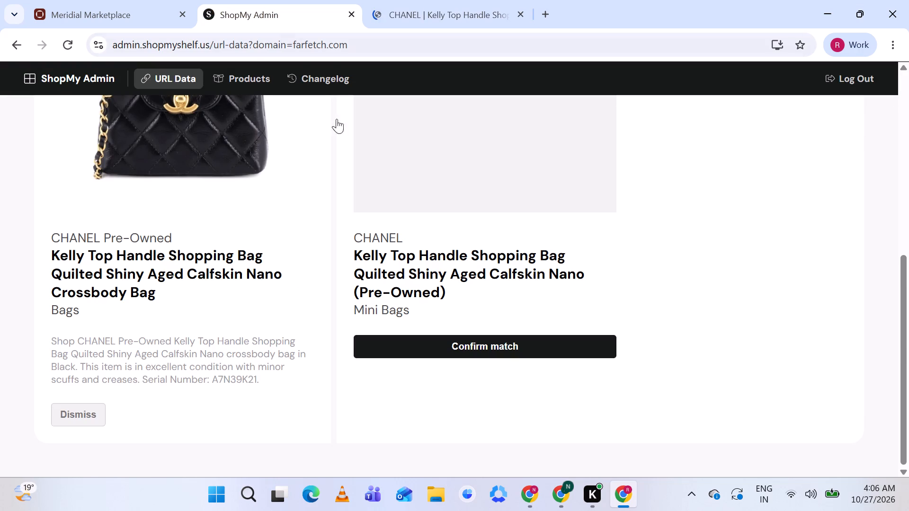
Start a new product for the CHANEL Pre-Owned Kelly Top Handle bag URL instead of using the suggested match, and review its prefilled form.
{"action": "scroll", "coordinate": [381, 167], "scroll_direction": "up", "scroll_amount": 2}
{"action": "scroll", "coordinate": [514, 225], "scroll_direction": "up", "scroll_amount": 2}
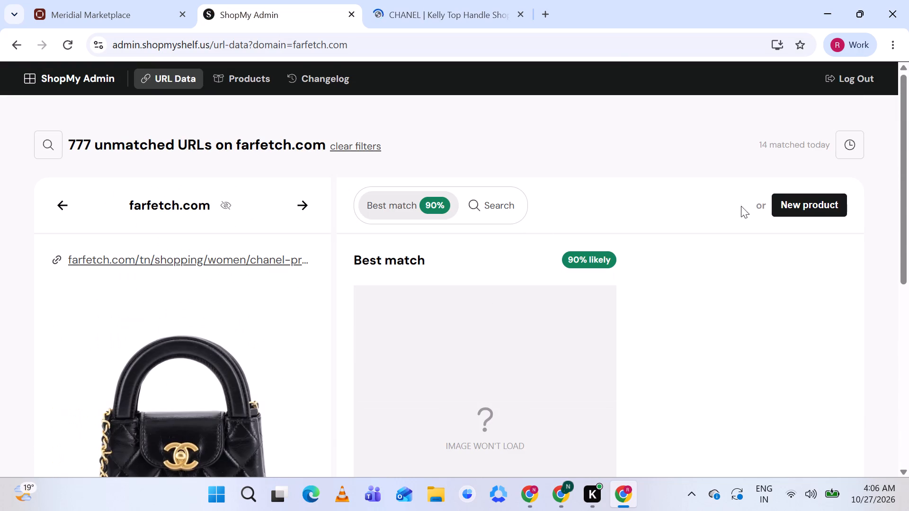
{"action": "left_click", "coordinate": [807, 198]}
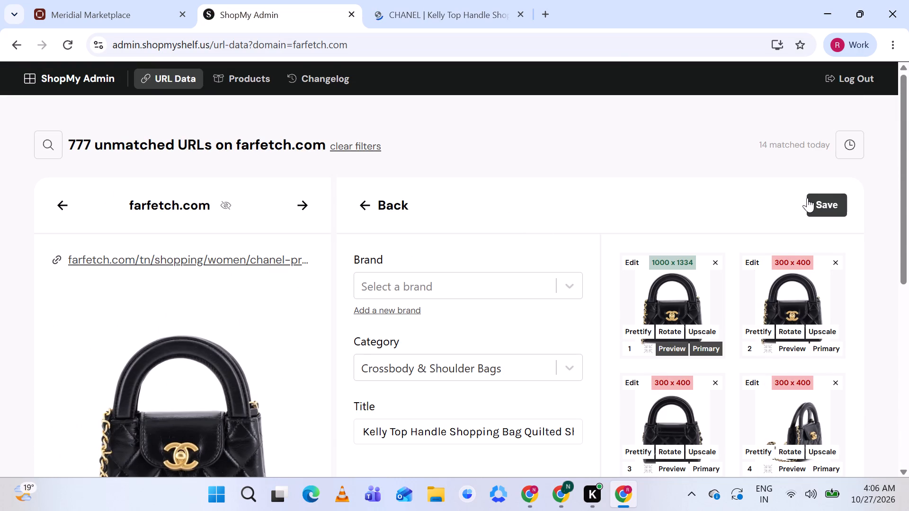
{"action": "scroll", "coordinate": [570, 285], "scroll_direction": "down", "scroll_amount": 2}
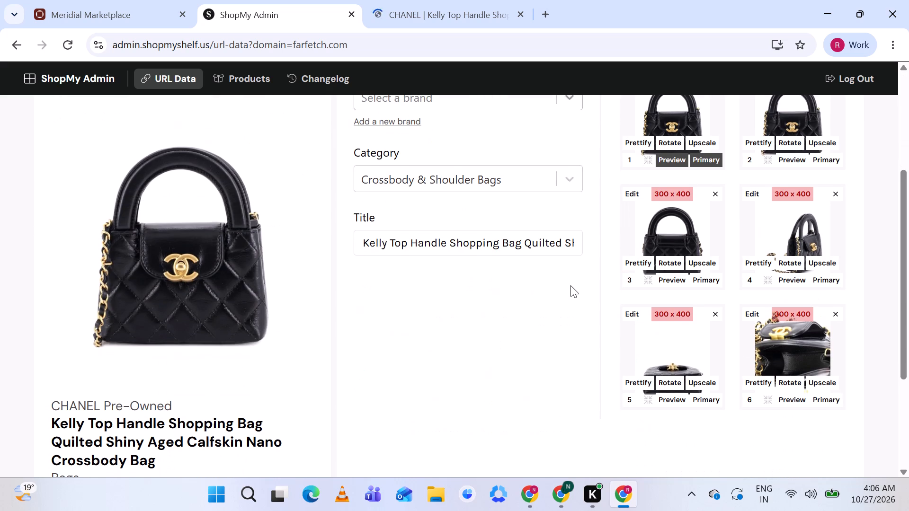
{"action": "scroll", "coordinate": [570, 285], "scroll_direction": "up", "scroll_amount": 2}
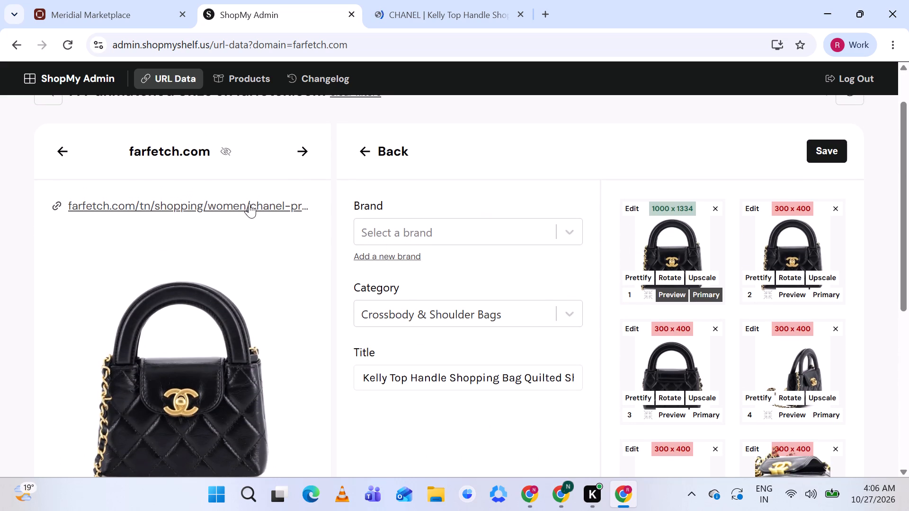
Open the CHANEL Pre-Owned Kelly Top Handle bag's Farfetch page and close the suggested CHANEL product page.
{"action": "left_click", "coordinate": [249, 202]}
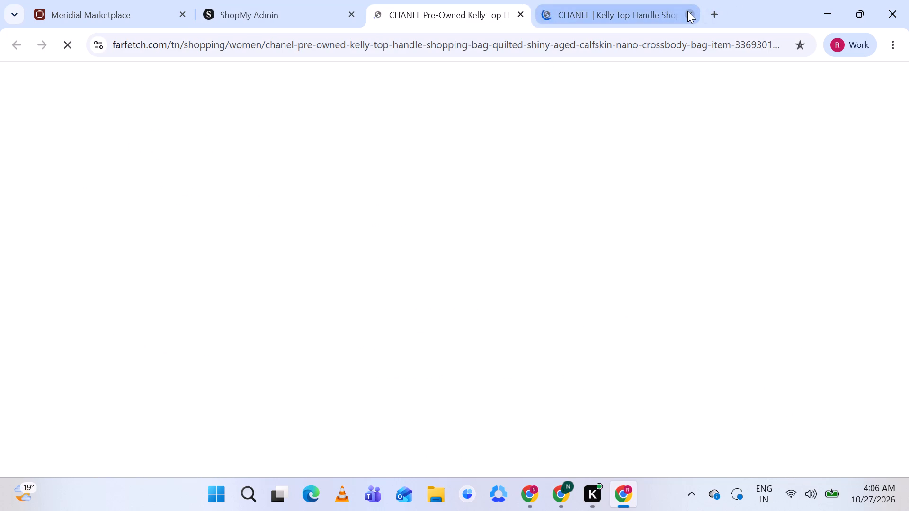
{"action": "left_click", "coordinate": [687, 11]}
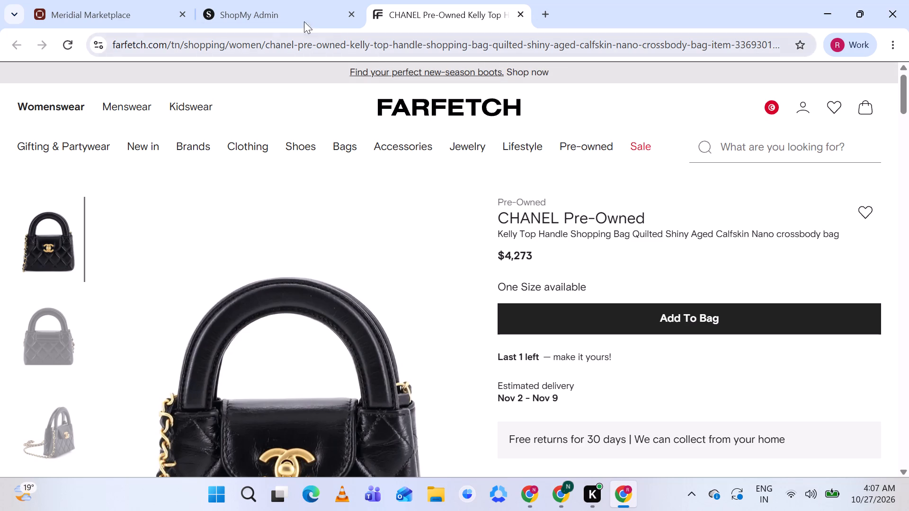
Search the brands for "chanel pre" and "chanel", and set the new product's brand to CHANEL (chanel.com).
{"action": "left_click", "coordinate": [257, 4]}
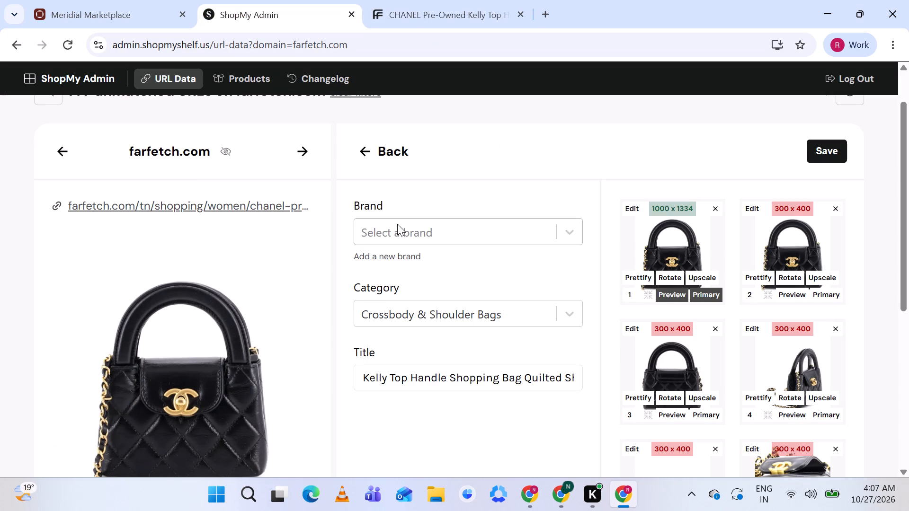
{"action": "left_click", "coordinate": [397, 224]}
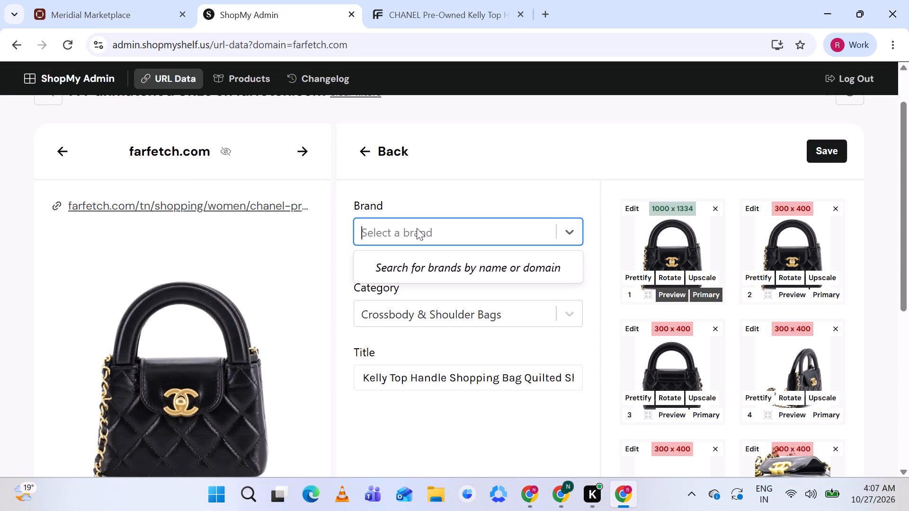
{"action": "key", "text": "c"}
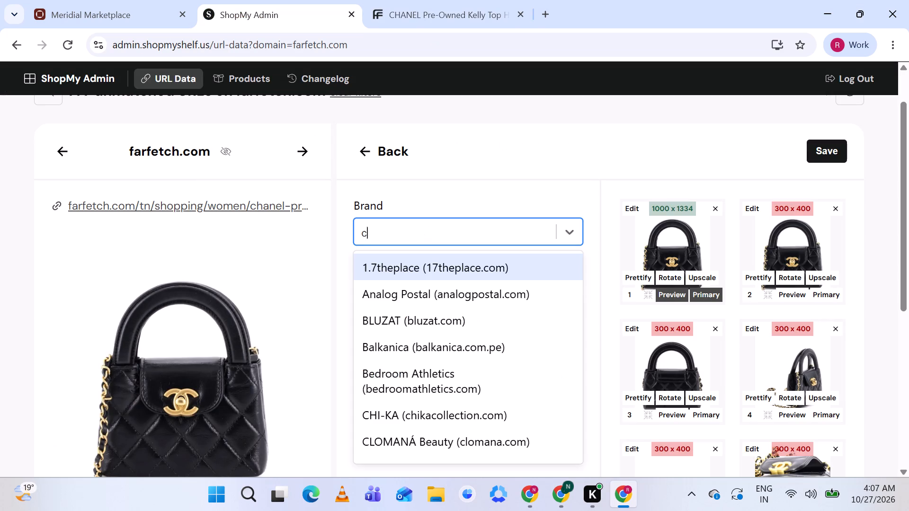
{"action": "key", "text": "h"}
{"action": "type", "text": "ane"}
{"action": "key", "text": "l"}
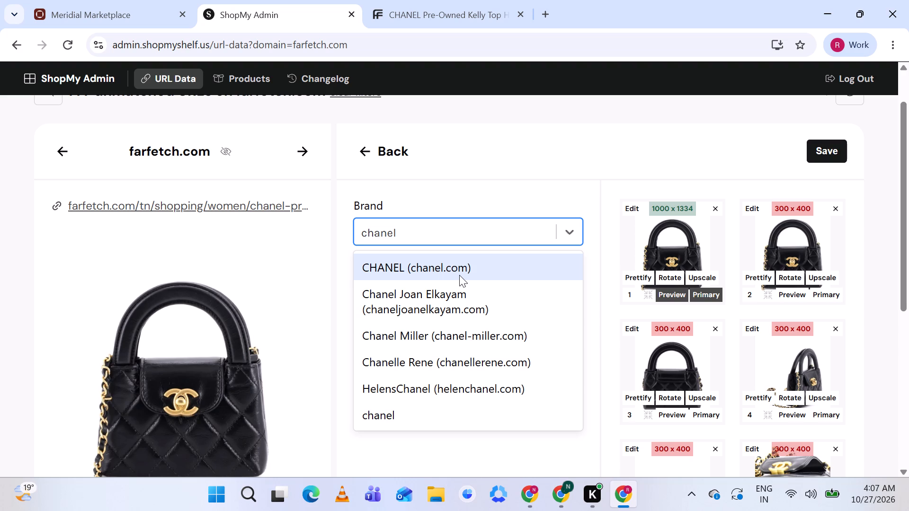
{"action": "key", "text": "space"}
{"action": "type", "text": "pre"}
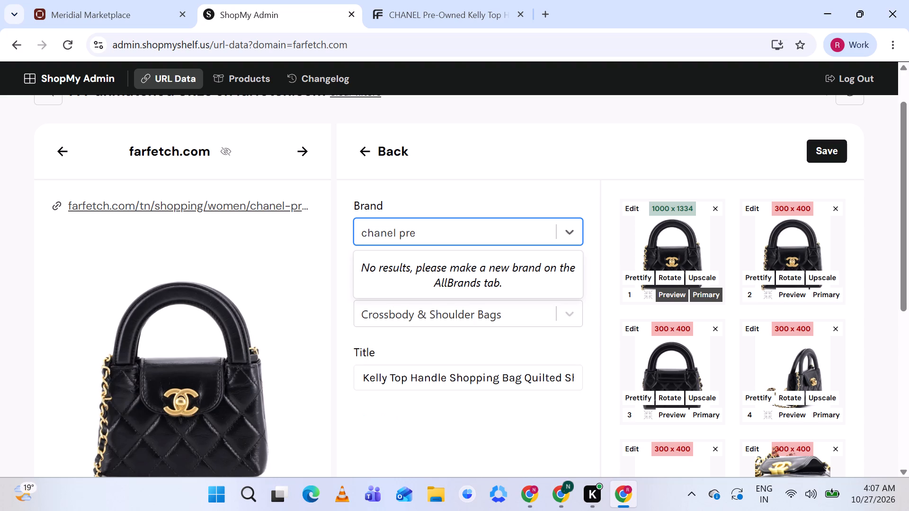
{"action": "key", "text": "BackSpace"}
{"action": "key", "text": "BackSpace"}
{"action": "key", "text": "BackSpace"}
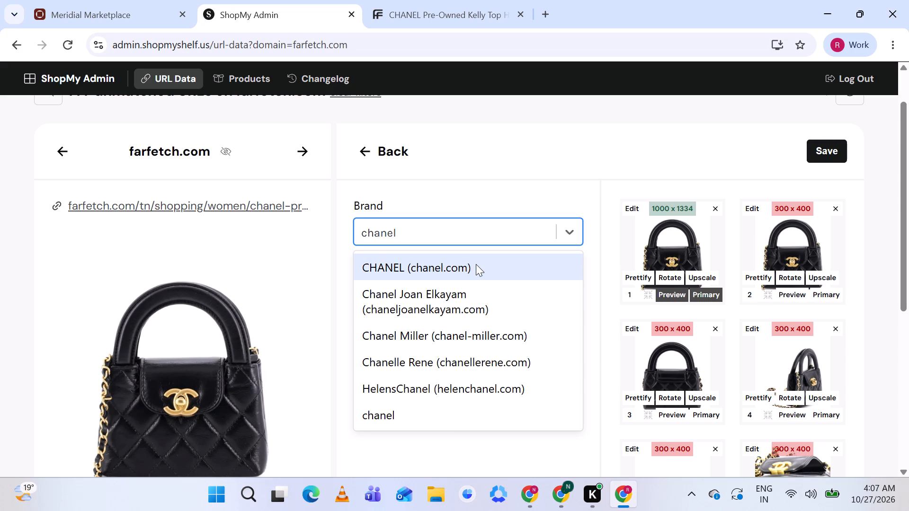
{"action": "left_click", "coordinate": [476, 264]}
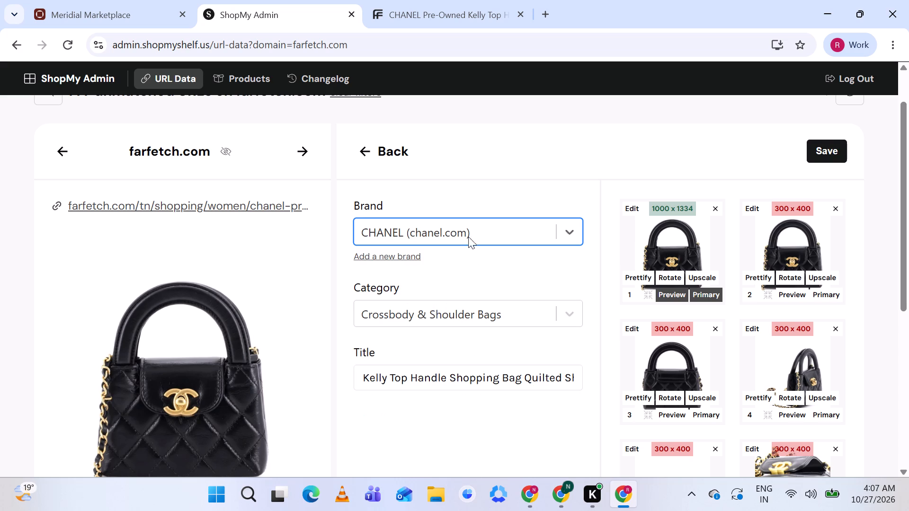
Replace the product title with Farfetch's "Kelly Top Handle Shopping Bag Quilted Shiny Aged Calfskin Nano crossbody bag".
{"action": "left_click", "coordinate": [448, 17]}
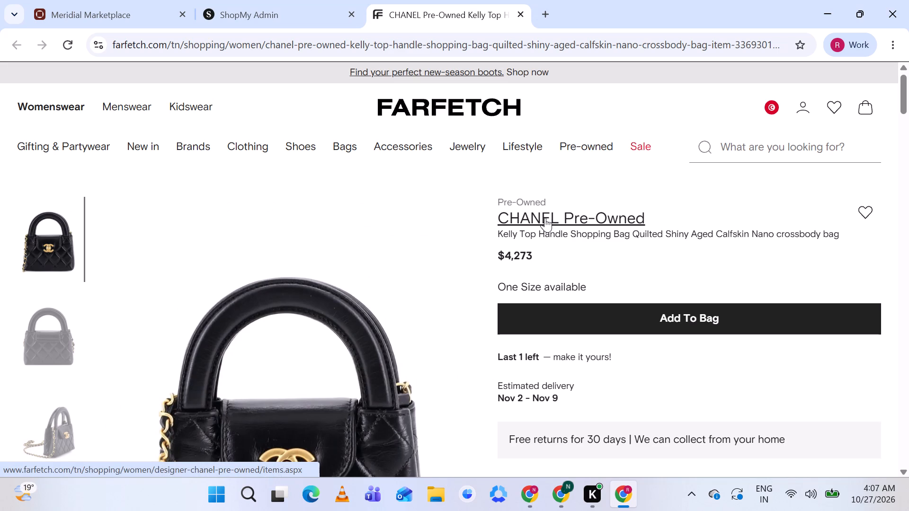
{"action": "scroll", "coordinate": [545, 218], "scroll_direction": "down", "scroll_amount": 1}
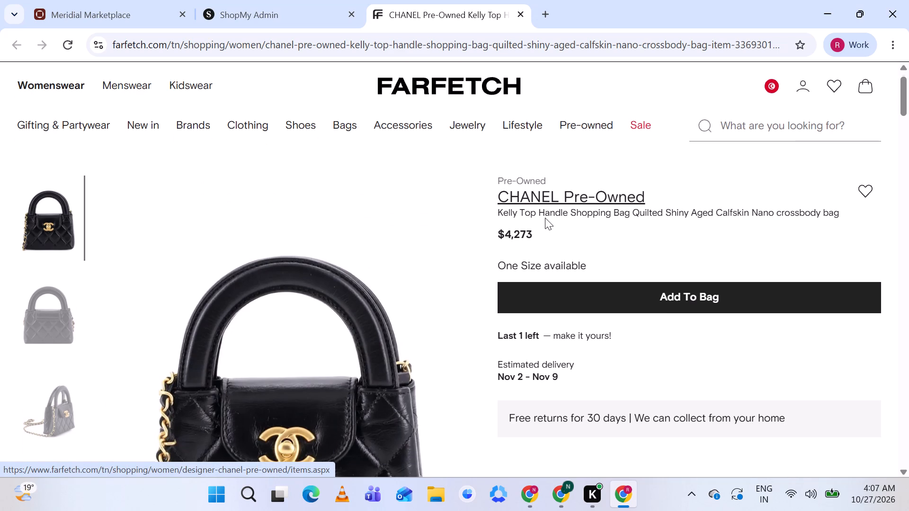
{"action": "scroll", "coordinate": [545, 218], "scroll_direction": "down", "scroll_amount": 2}
{"action": "scroll", "coordinate": [545, 218], "scroll_direction": "up", "scroll_amount": 1}
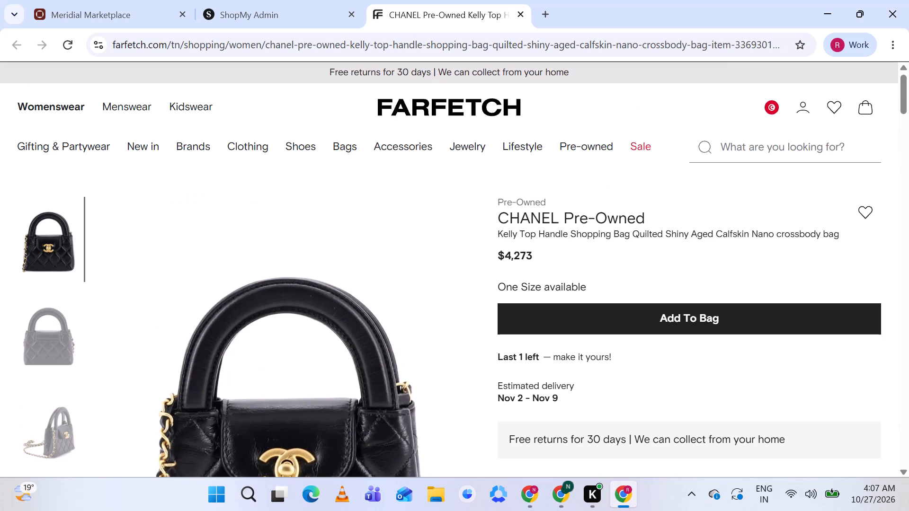
{"action": "left_click_drag", "start_coordinate": [499, 233], "coordinate": [540, 234]}
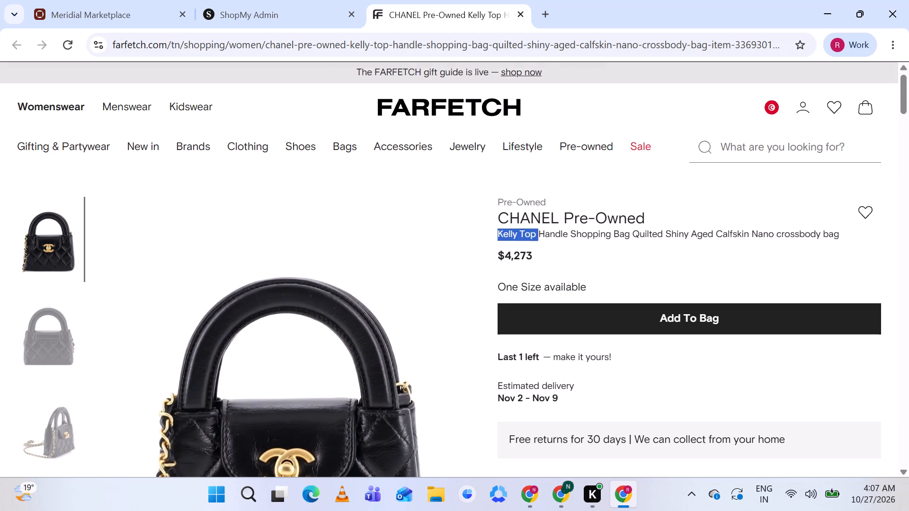
{"action": "left_click_drag", "start_coordinate": [540, 234], "coordinate": [848, 232]}
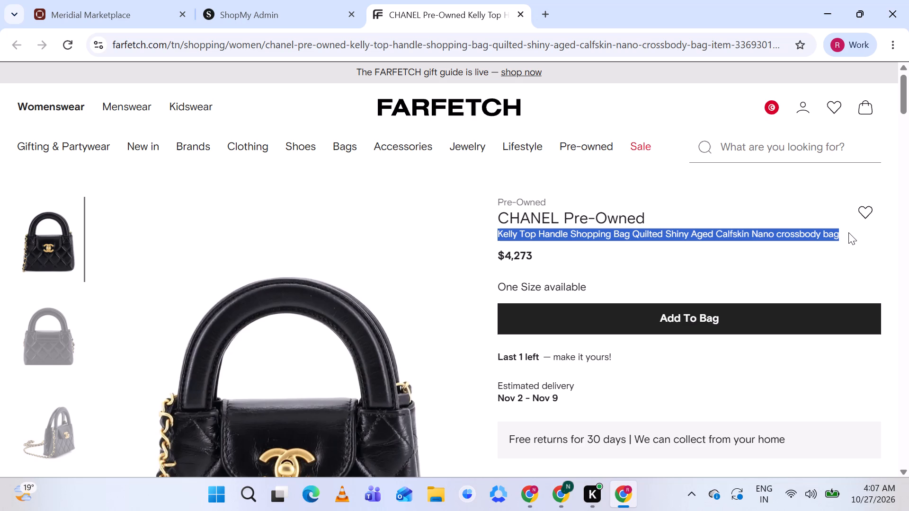
{"action": "key", "text": "ctrl+c"}
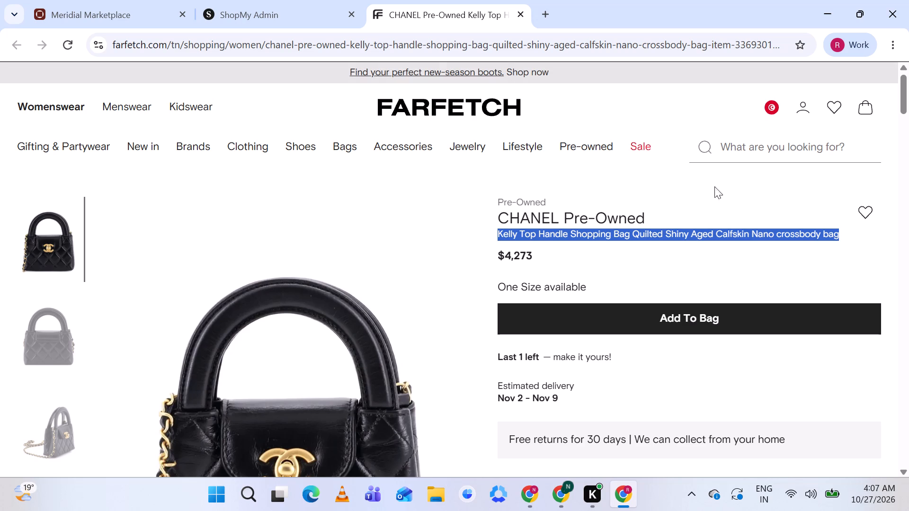
{"action": "left_click", "coordinate": [271, 0]}
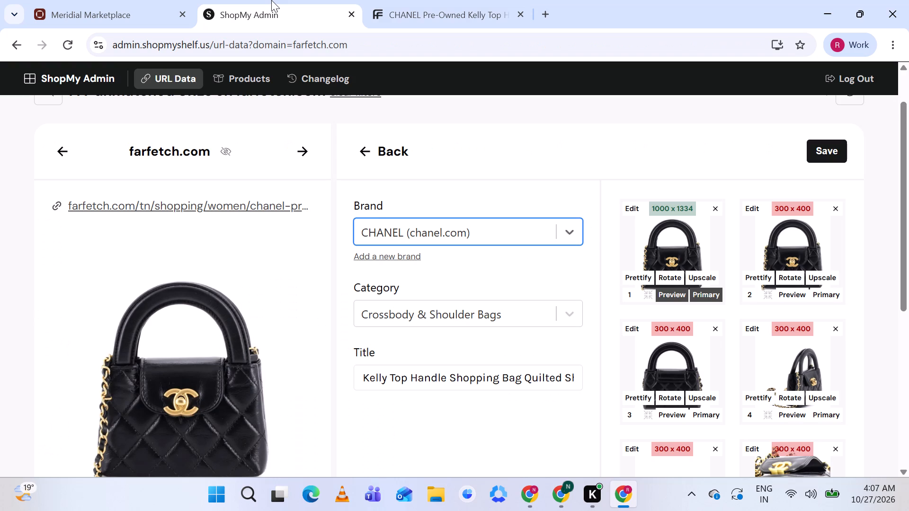
{"action": "left_click", "coordinate": [468, 372]}
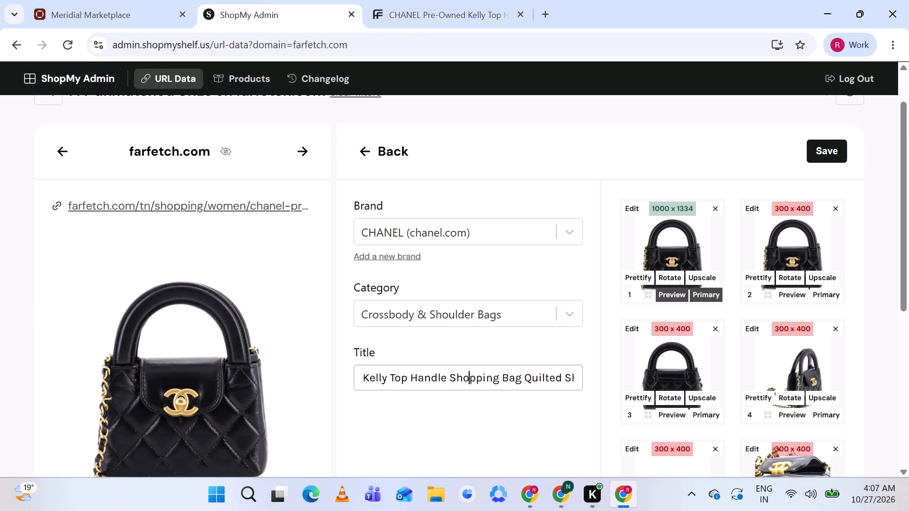
{"action": "scroll", "coordinate": [468, 372], "scroll_direction": "left", "scroll_amount": 8}
{"action": "scroll", "coordinate": [508, 378], "scroll_direction": "right", "scroll_amount": 7}
{"action": "key", "text": "ctrl+a"}
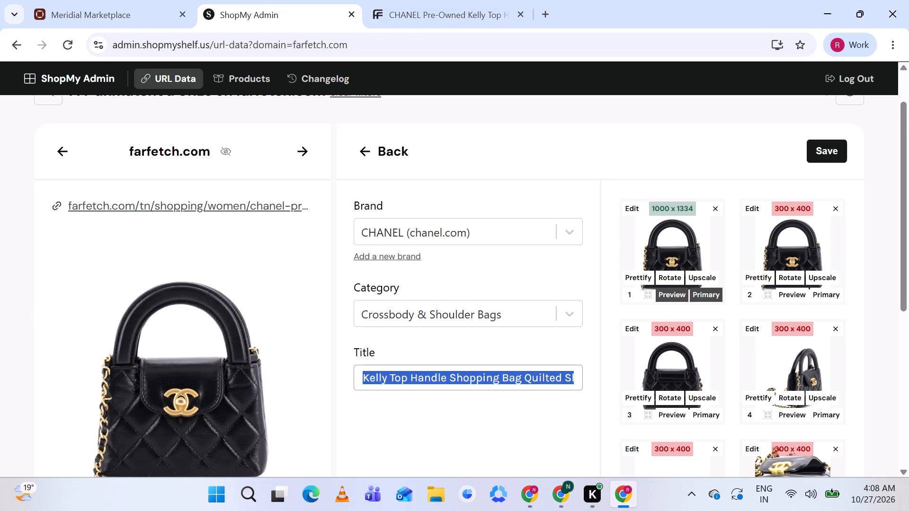
{"action": "key", "text": "BackSpace"}
{"action": "key", "text": "ctrl+v"}
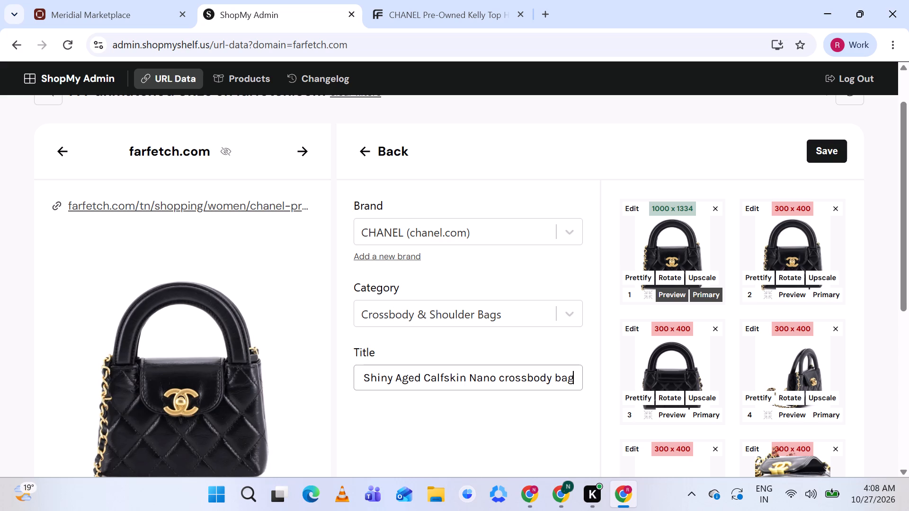
Read through the full replaced title in the new product form and check it against the Farfetch wording.
{"action": "scroll", "coordinate": [458, 380], "scroll_direction": "right", "scroll_amount": 7}
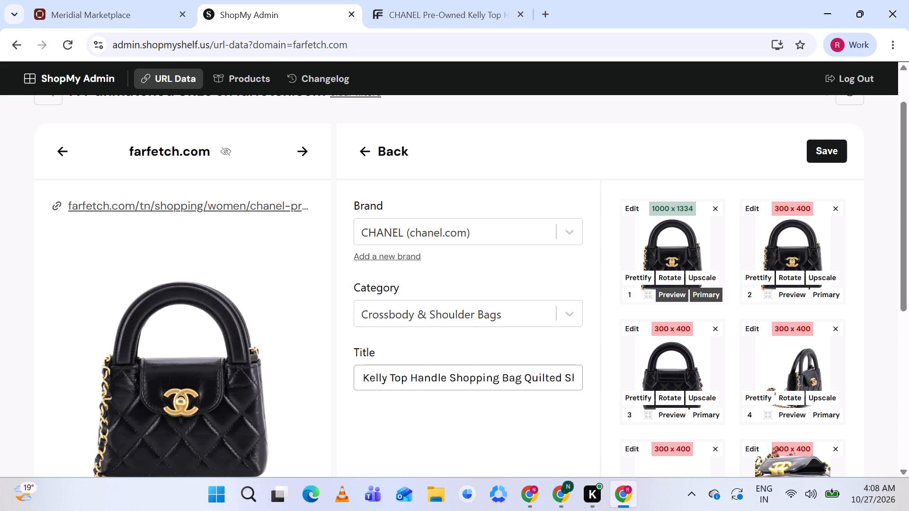
{"action": "scroll", "coordinate": [457, 380], "scroll_direction": "right", "scroll_amount": 1}
{"action": "scroll", "coordinate": [499, 349], "scroll_direction": "down", "scroll_amount": 1}
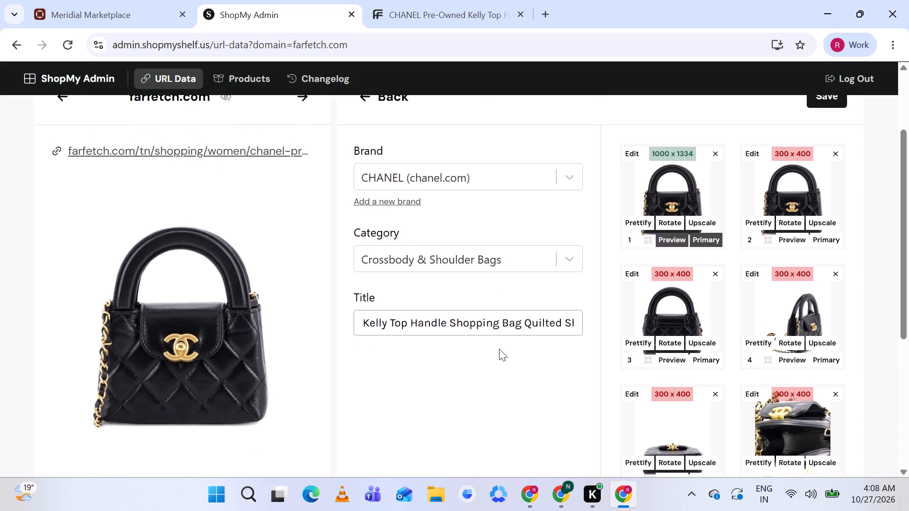
{"action": "scroll", "coordinate": [498, 323], "scroll_direction": "right", "scroll_amount": 2}
{"action": "scroll", "coordinate": [498, 323], "scroll_direction": "left", "scroll_amount": 2}
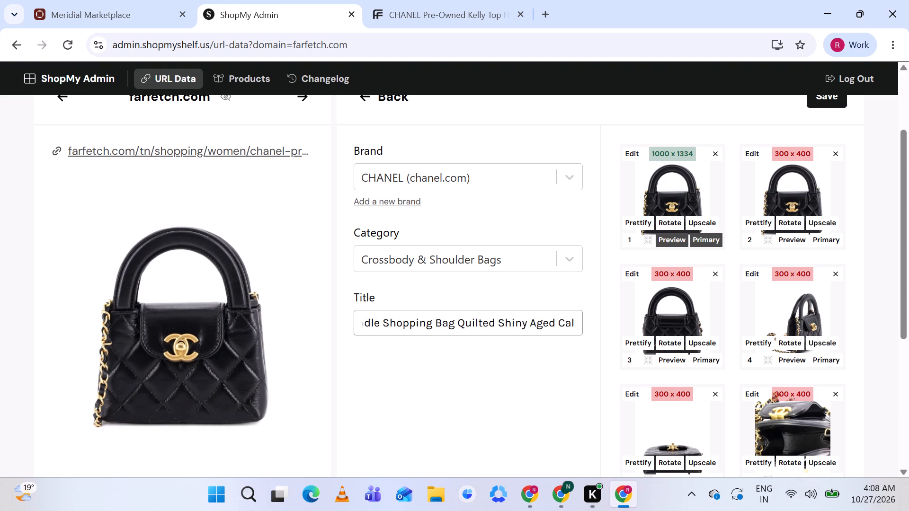
{"action": "scroll", "coordinate": [498, 323], "scroll_direction": "left", "scroll_amount": 3}
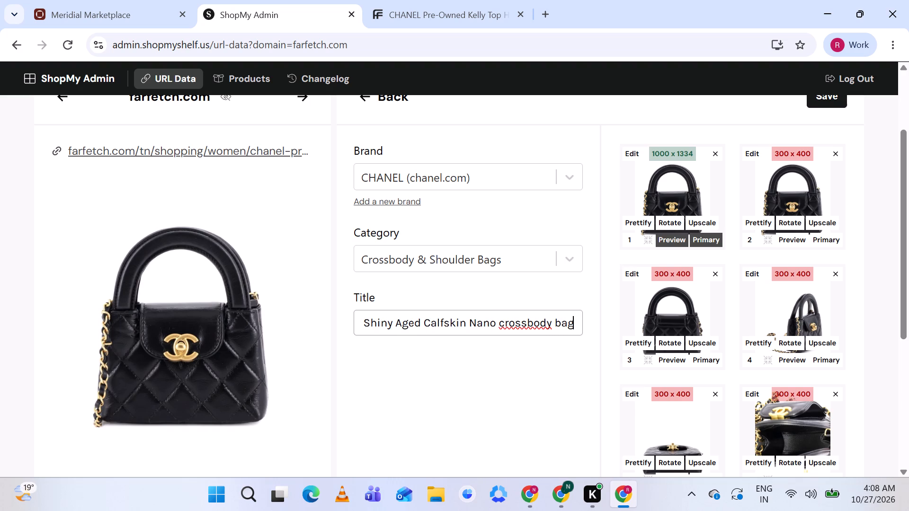
{"action": "scroll", "coordinate": [498, 323], "scroll_direction": "up", "scroll_amount": 1}
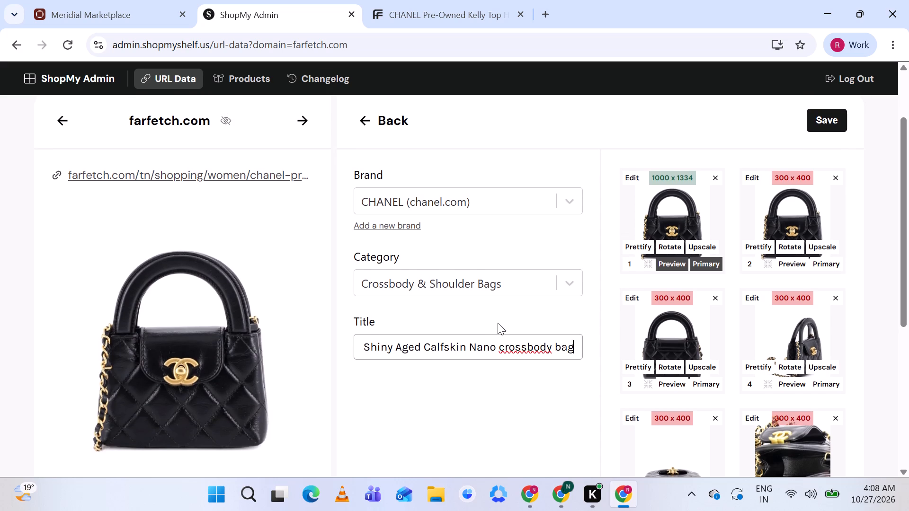
Remove the bag's interior close-up and the duplicate 300 x 400 front image, and save the new product.
{"action": "scroll", "coordinate": [498, 323], "scroll_direction": "down", "scroll_amount": 1}
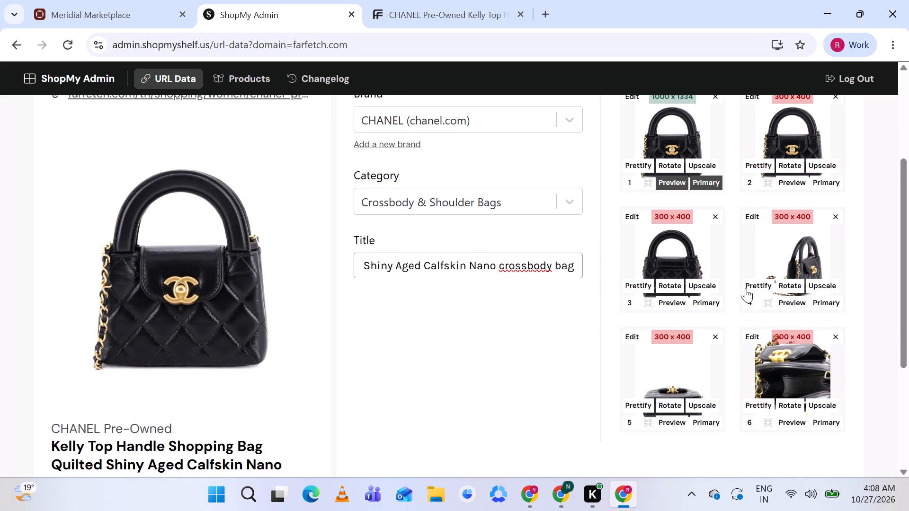
{"action": "left_click", "coordinate": [836, 336]}
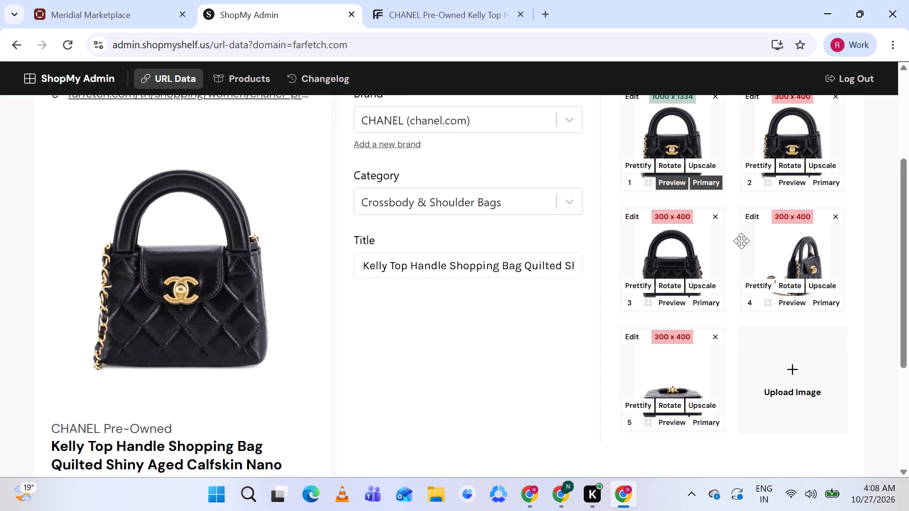
{"action": "scroll", "coordinate": [741, 241], "scroll_direction": "up", "scroll_amount": 1}
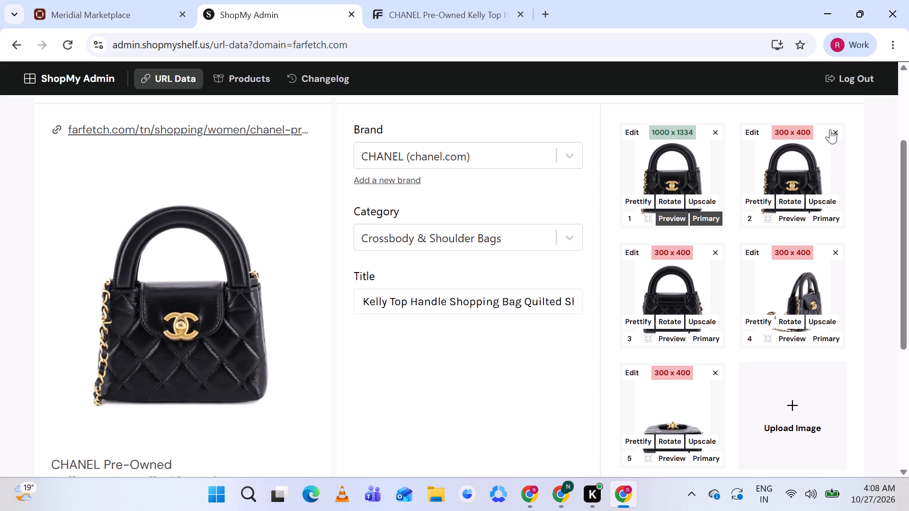
{"action": "left_click", "coordinate": [835, 132]}
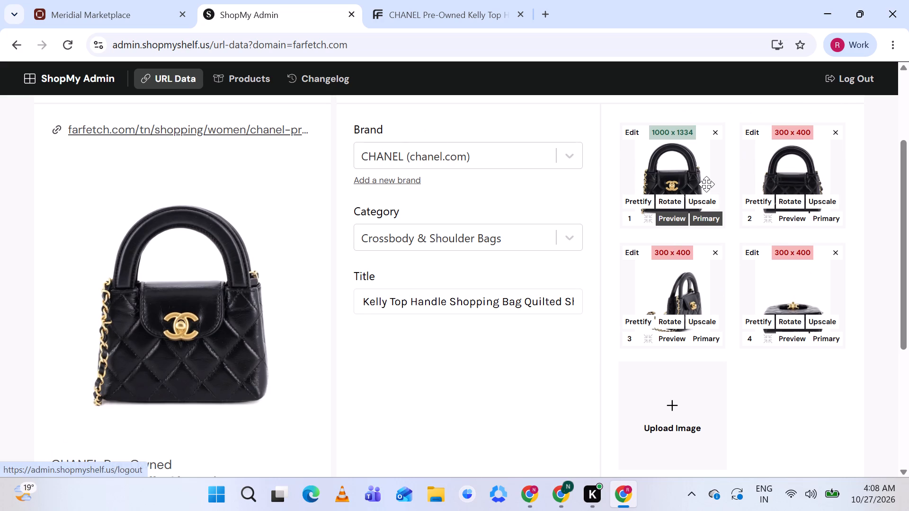
{"action": "scroll", "coordinate": [706, 184], "scroll_direction": "up", "scroll_amount": 2}
{"action": "left_click", "coordinate": [834, 202]}
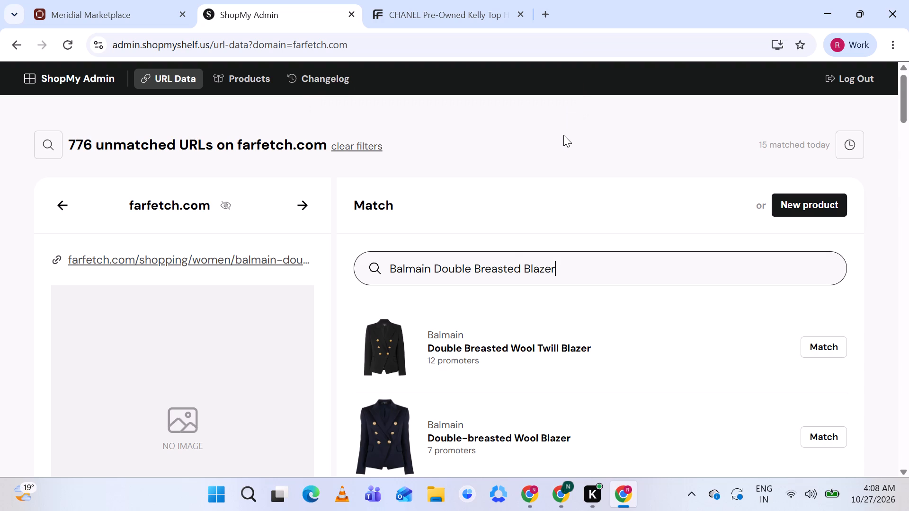
Review the Balmain Double Breasted Blazer URL's details and its list of suggested matching products.
{"action": "scroll", "coordinate": [187, 306], "scroll_direction": "down", "scroll_amount": 2}
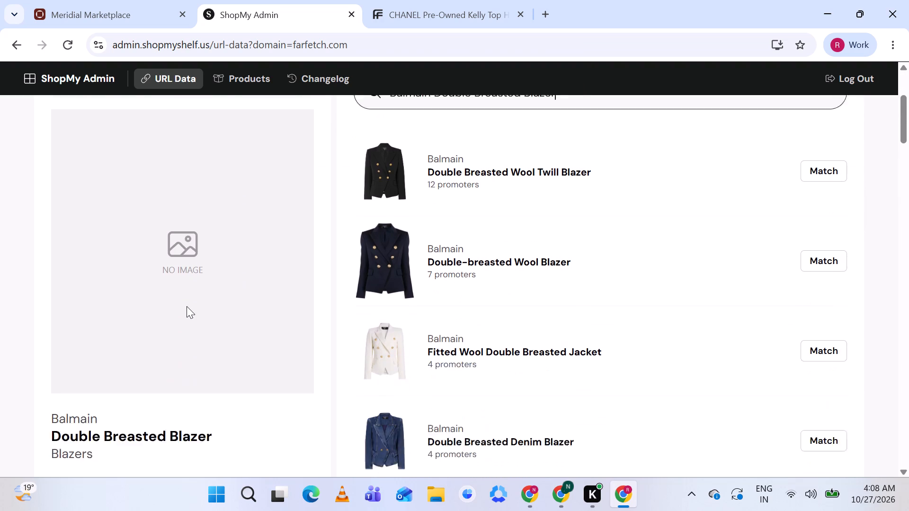
{"action": "scroll", "coordinate": [187, 306], "scroll_direction": "down", "scroll_amount": 4}
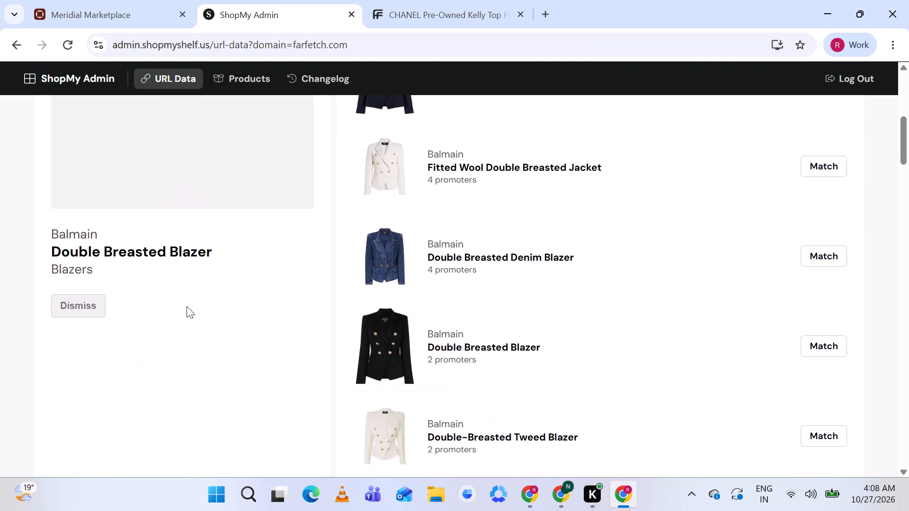
{"action": "scroll", "coordinate": [182, 203], "scroll_direction": "up", "scroll_amount": 3}
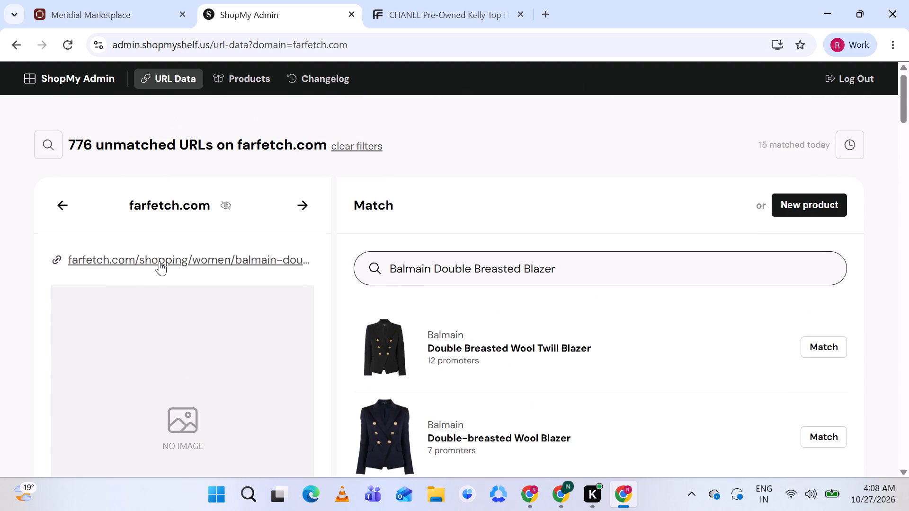
Check the Balmain blazer's Farfetch page, close the old CHANEL page, and skip to the next unmatched URL.
{"action": "left_click", "coordinate": [165, 257]}
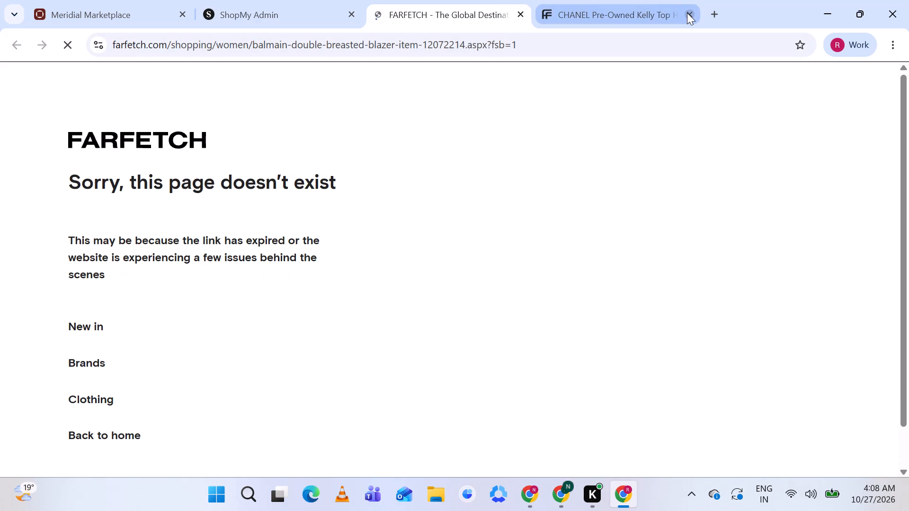
{"action": "left_click", "coordinate": [687, 13]}
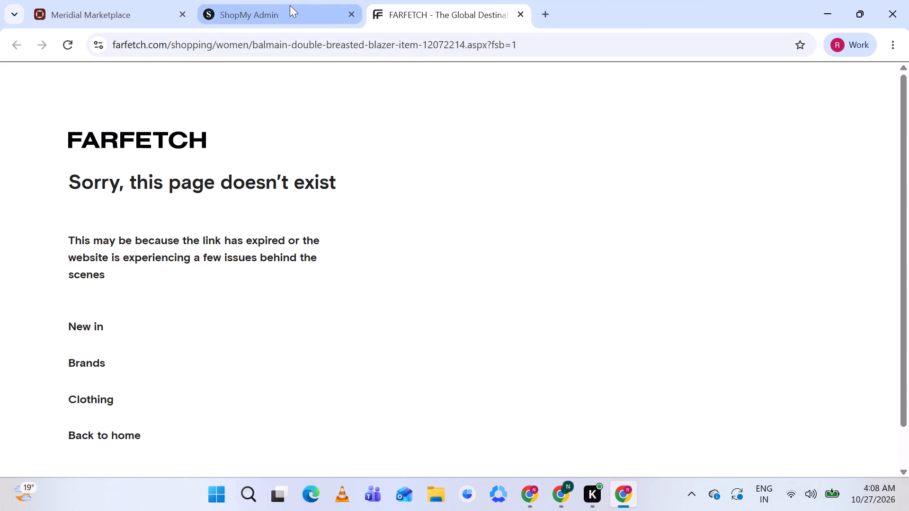
{"action": "left_click", "coordinate": [290, 5]}
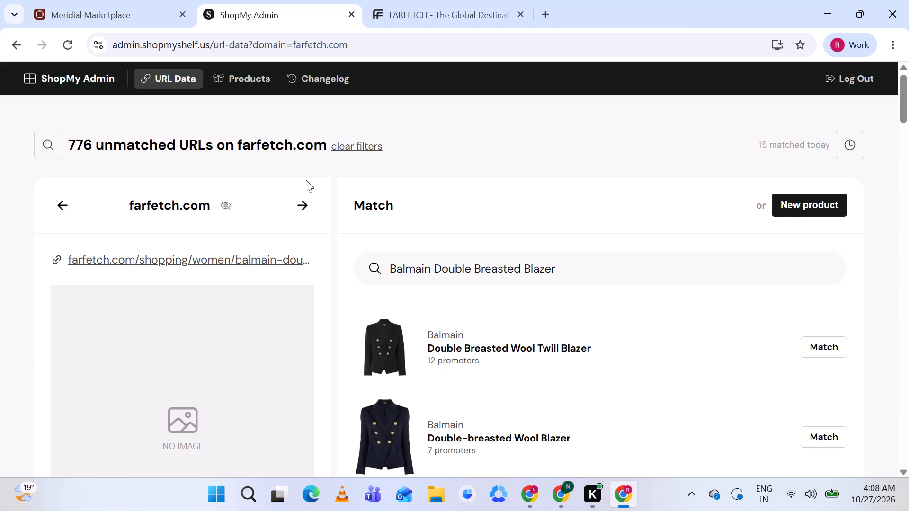
{"action": "left_click", "coordinate": [302, 201]}
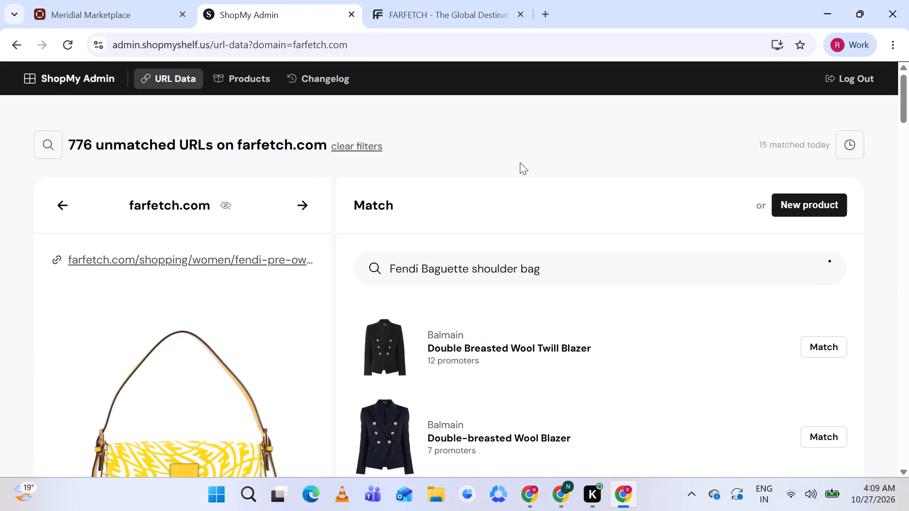
Review the Fendi Baguette shoulder bag's details and examine the suggested products for the same yellow and white FF-print bag.
{"action": "scroll", "coordinate": [271, 321], "scroll_direction": "down", "scroll_amount": 1}
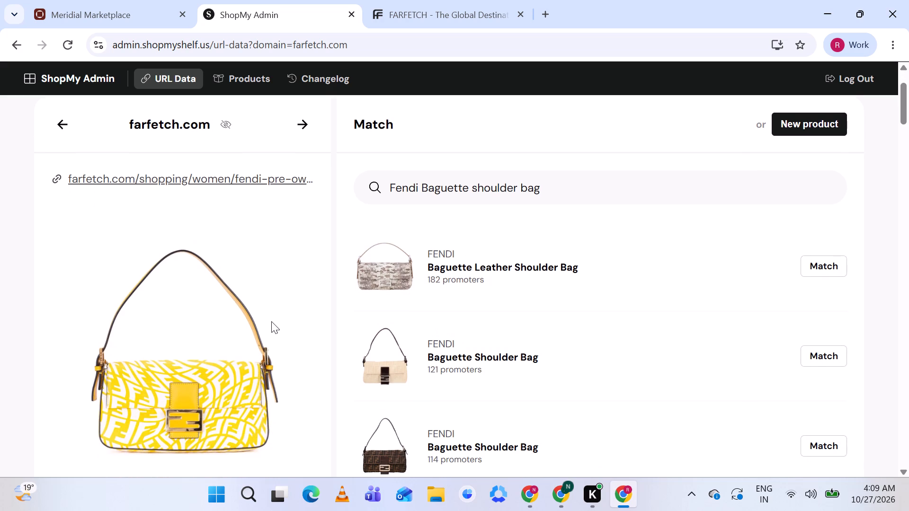
{"action": "scroll", "coordinate": [271, 321], "scroll_direction": "down", "scroll_amount": 4}
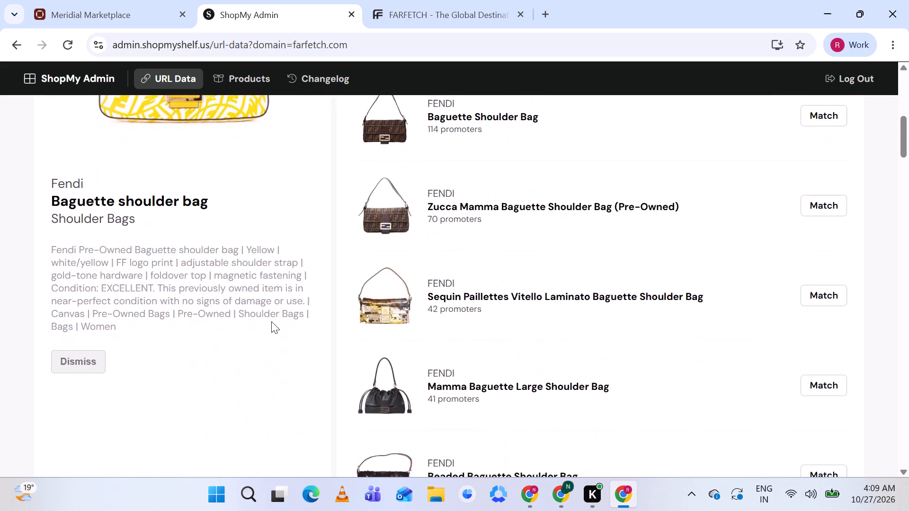
{"action": "scroll", "coordinate": [437, 324], "scroll_direction": "down", "scroll_amount": 8}
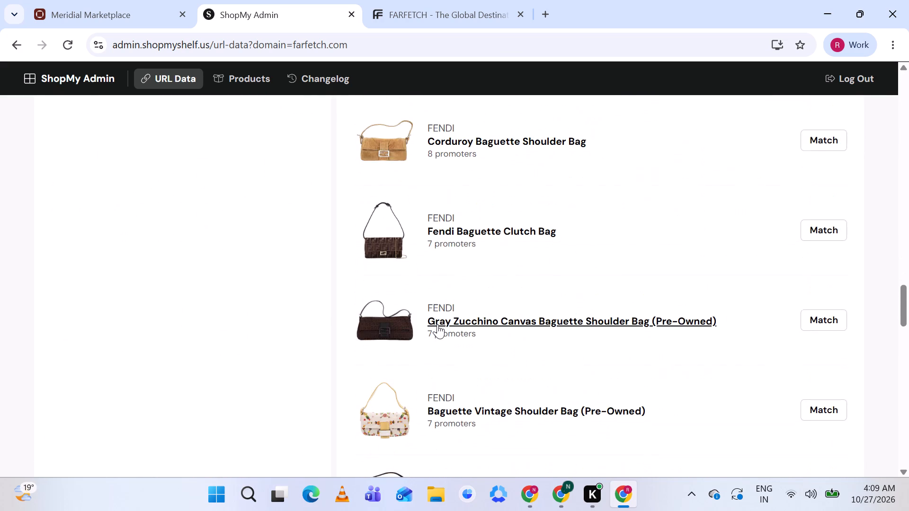
{"action": "scroll", "coordinate": [437, 324], "scroll_direction": "down", "scroll_amount": 9}
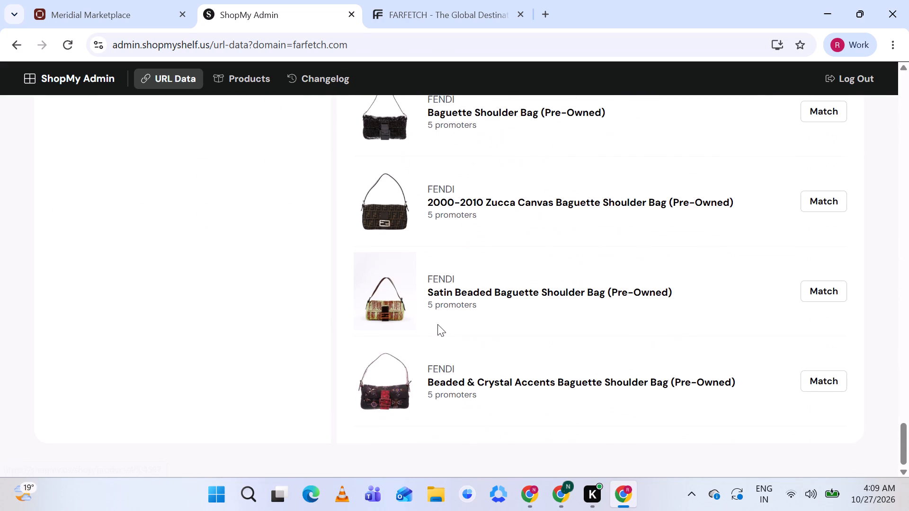
{"action": "scroll", "coordinate": [437, 324], "scroll_direction": "up", "scroll_amount": 15}
{"action": "scroll", "coordinate": [437, 324], "scroll_direction": "down", "scroll_amount": 6}
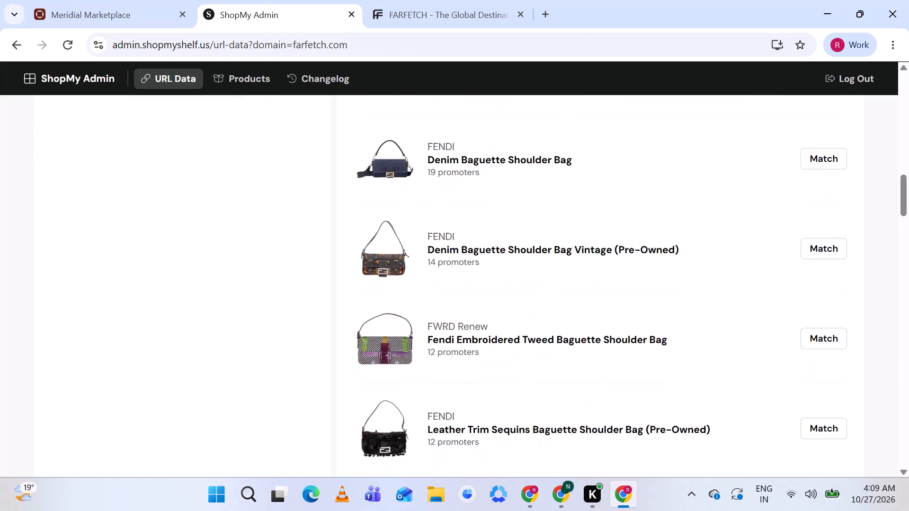
{"action": "scroll", "coordinate": [437, 324], "scroll_direction": "down", "scroll_amount": 1}
{"action": "scroll", "coordinate": [437, 324], "scroll_direction": "up", "scroll_amount": 6}
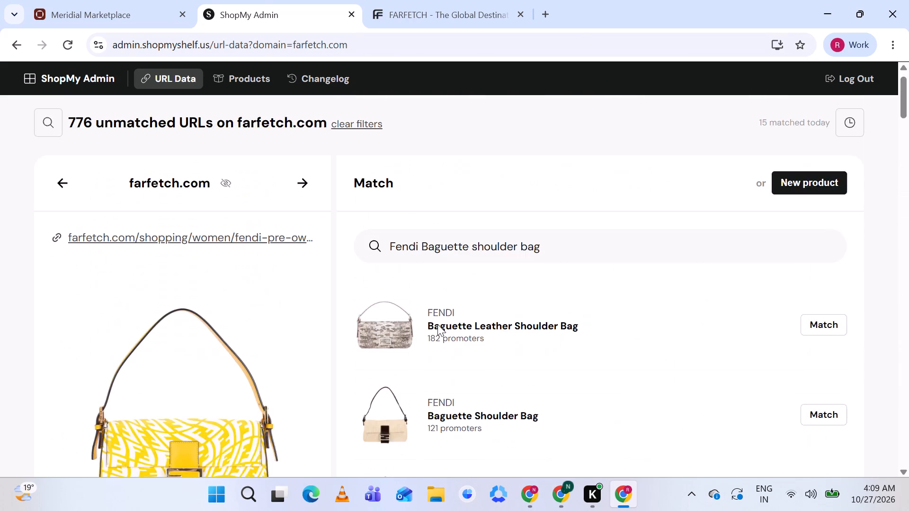
{"action": "scroll", "coordinate": [437, 324], "scroll_direction": "down", "scroll_amount": 8}
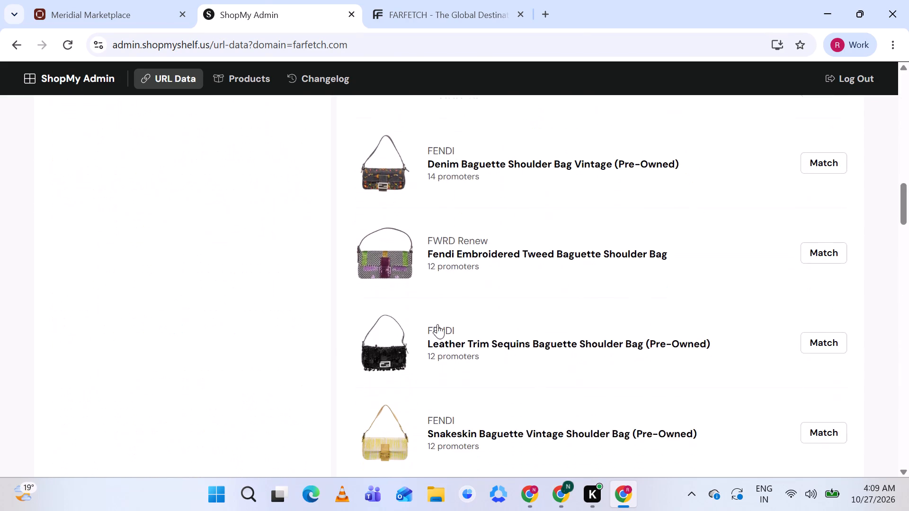
{"action": "scroll", "coordinate": [437, 324], "scroll_direction": "down", "scroll_amount": 1}
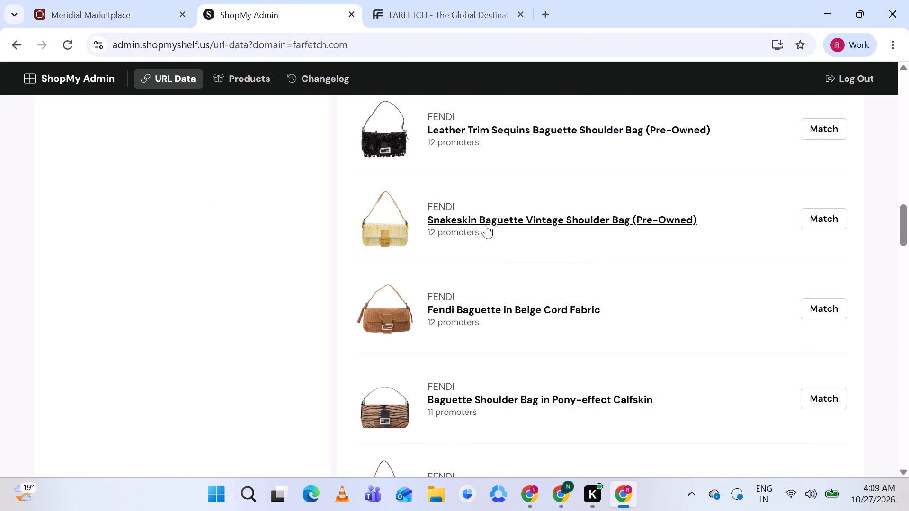
Open the Snakeskin Baguette Vintage Shoulder Bag (Pre-Owned) suggestion and compare its photo and description with the Farfetch bag.
{"action": "left_click", "coordinate": [505, 218]}
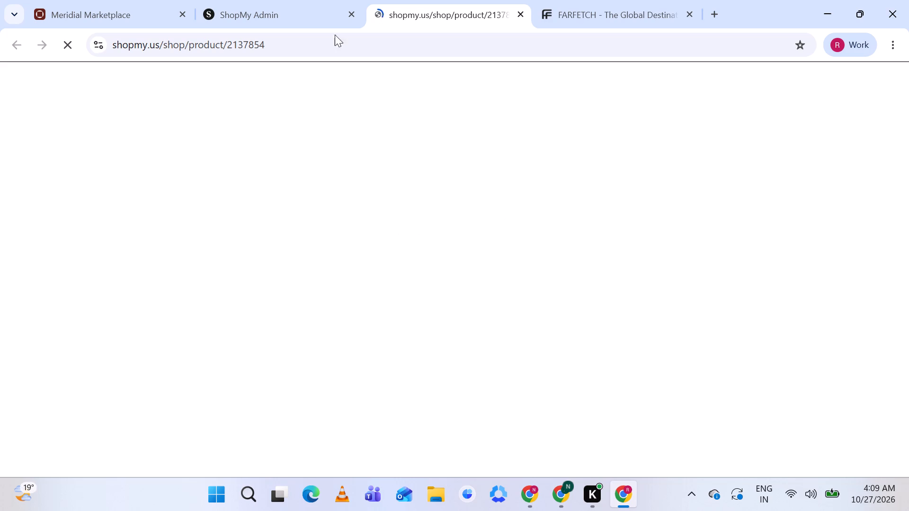
{"action": "left_click", "coordinate": [254, 8]}
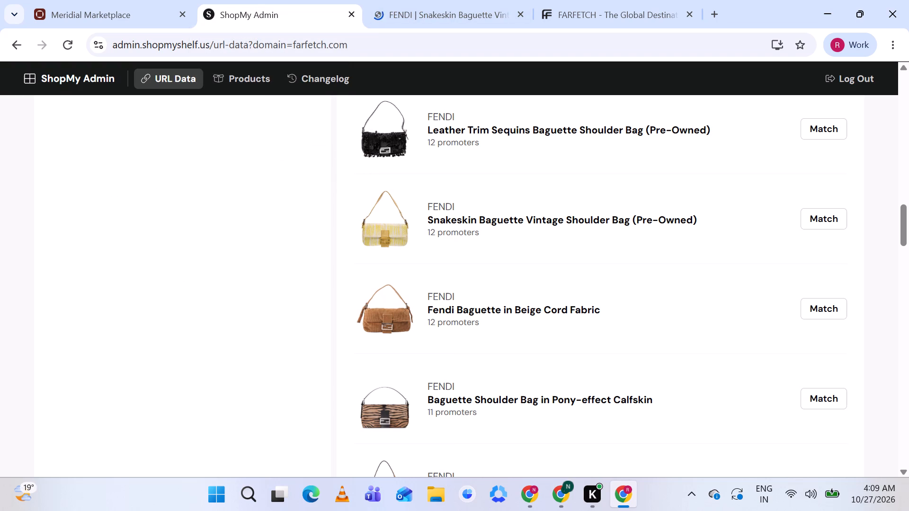
{"action": "scroll", "coordinate": [454, 228], "scroll_direction": "up", "scroll_amount": 8}
{"action": "scroll", "coordinate": [454, 228], "scroll_direction": "down", "scroll_amount": 8}
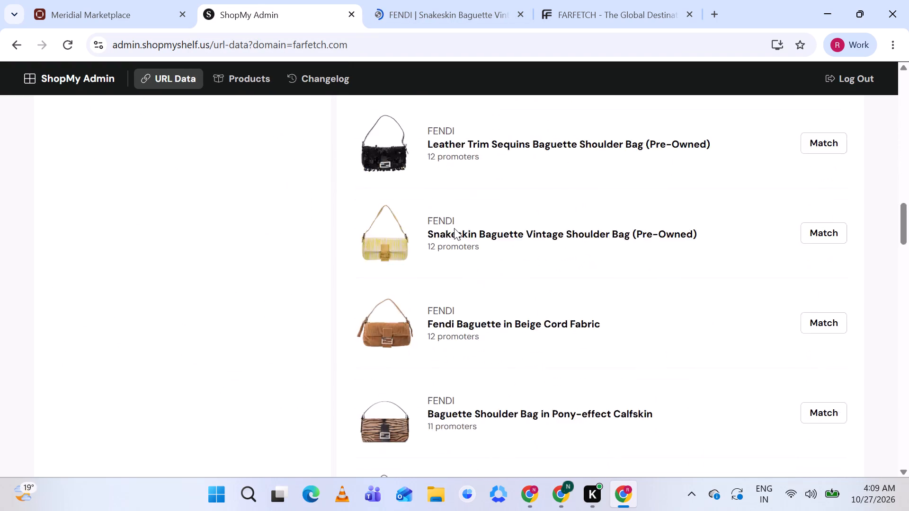
{"action": "scroll", "coordinate": [454, 228], "scroll_direction": "down", "scroll_amount": 1}
{"action": "scroll", "coordinate": [454, 228], "scroll_direction": "up", "scroll_amount": 4}
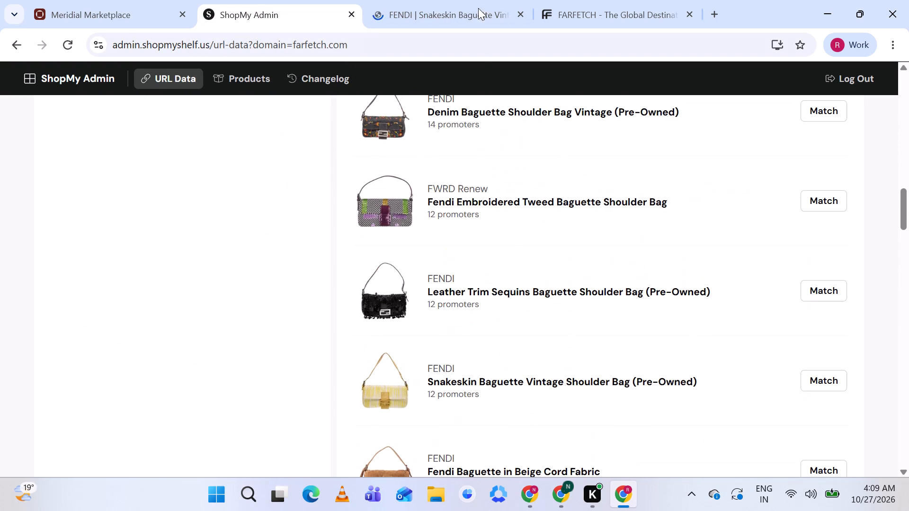
{"action": "left_click", "coordinate": [450, 9]}
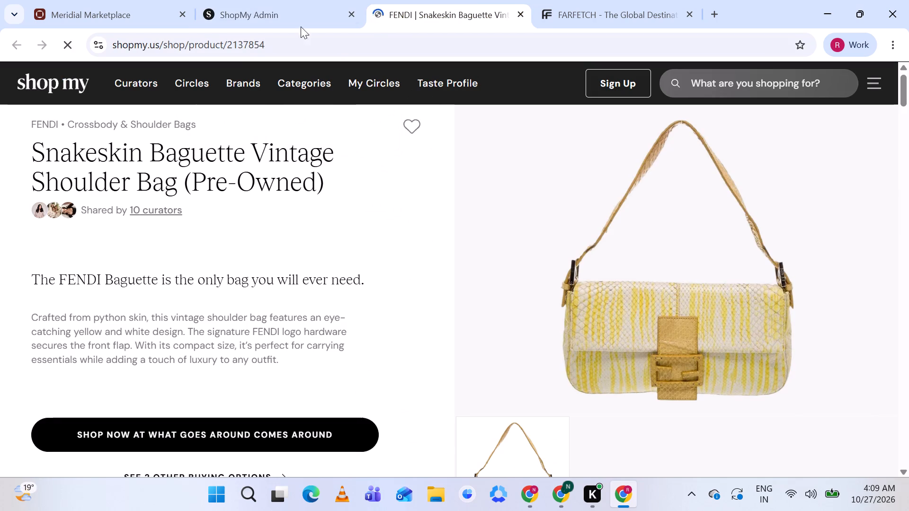
{"action": "left_click", "coordinate": [256, 9]}
{"action": "scroll", "coordinate": [207, 207], "scroll_direction": "up", "scroll_amount": 6}
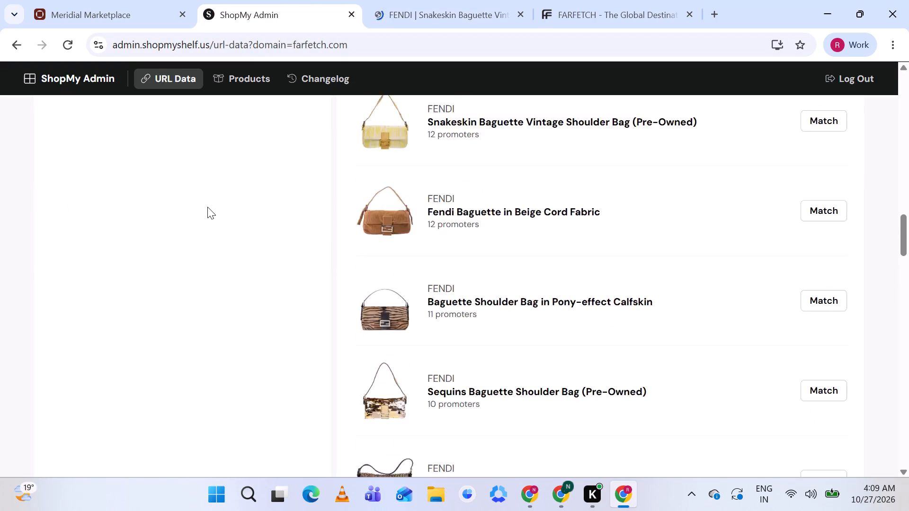
{"action": "scroll", "coordinate": [207, 207], "scroll_direction": "up", "scroll_amount": 3}
{"action": "scroll", "coordinate": [207, 207], "scroll_direction": "down", "scroll_amount": 1}
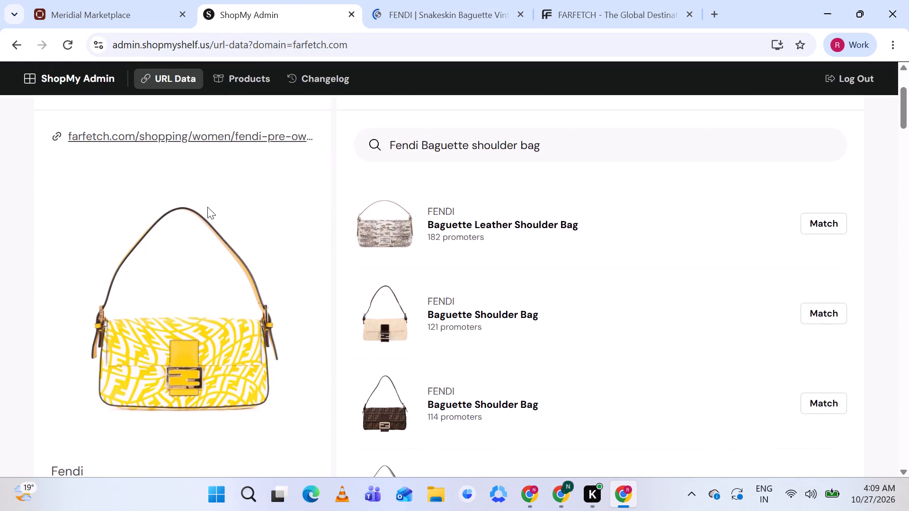
{"action": "scroll", "coordinate": [207, 207], "scroll_direction": "down", "scroll_amount": 1}
{"action": "left_click", "coordinate": [459, 0]}
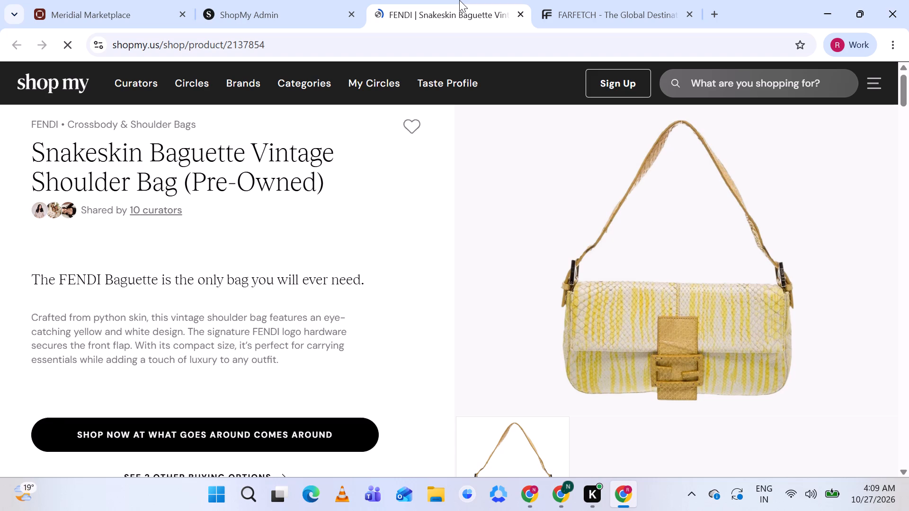
{"action": "left_click", "coordinate": [244, 18]}
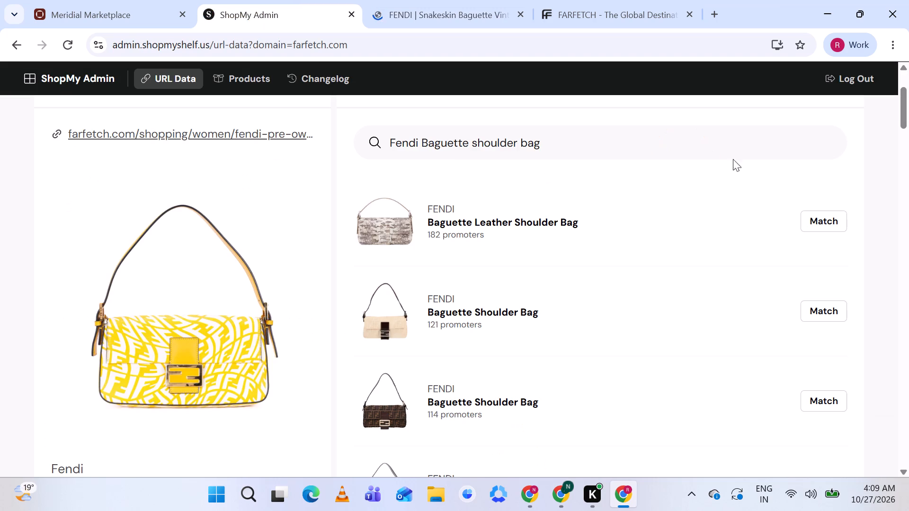
Start a new product for the Fendi Baguette shoulder bag and set its brand to Fendi Pre-Owned.
{"action": "scroll", "coordinate": [818, 152], "scroll_direction": "up", "scroll_amount": 2}
{"action": "left_click", "coordinate": [804, 201]}
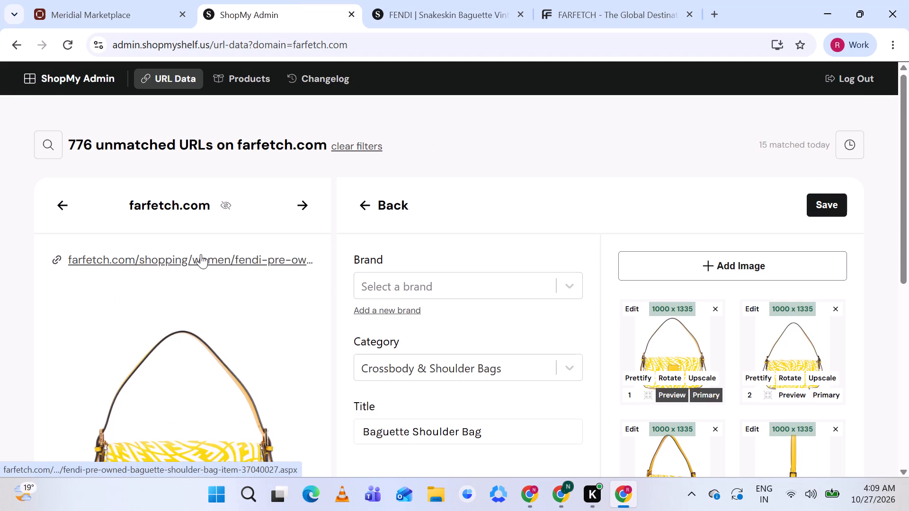
{"action": "left_click", "coordinate": [441, 10]}
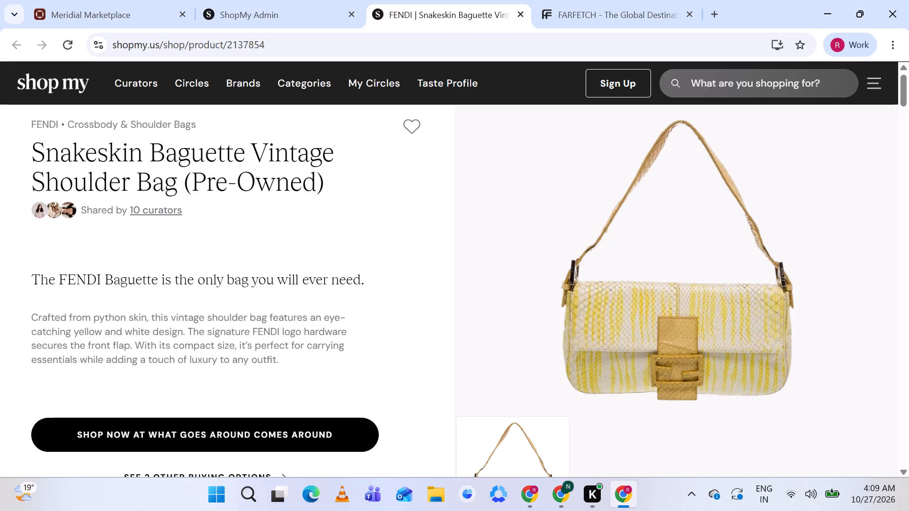
{"action": "scroll", "coordinate": [96, 266], "scroll_direction": "up", "scroll_amount": 1}
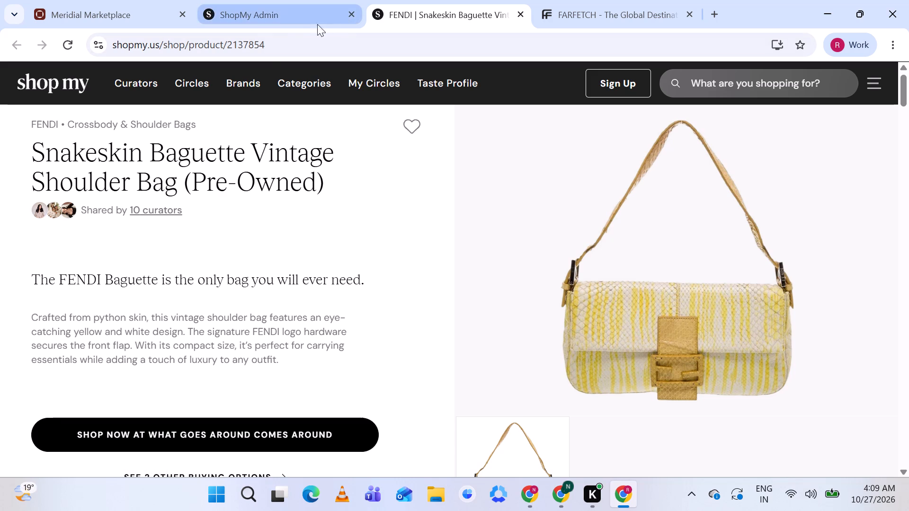
{"action": "left_click", "coordinate": [270, 21]}
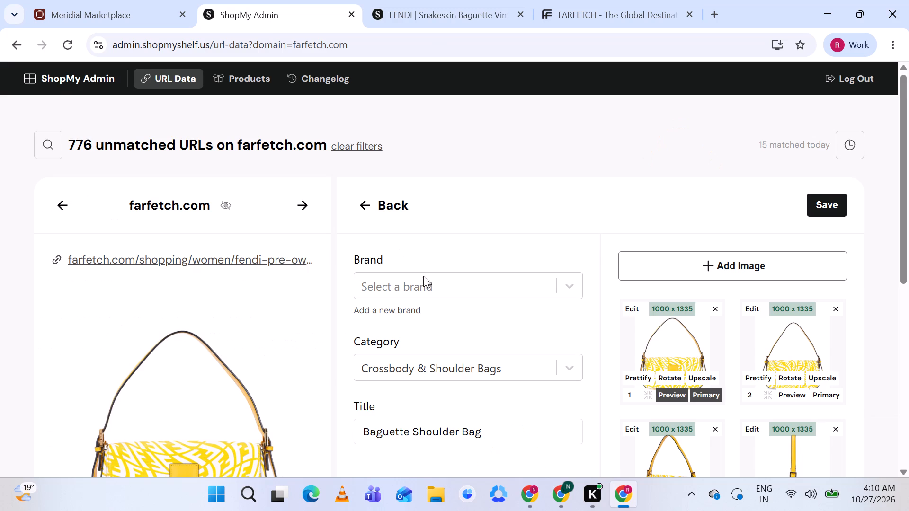
{"action": "left_click", "coordinate": [464, 286]}
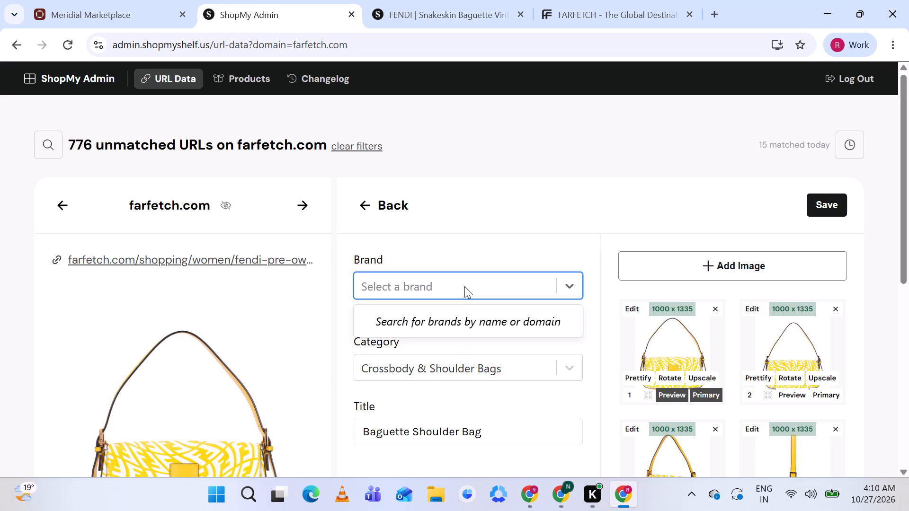
{"action": "type", "text": "fen"}
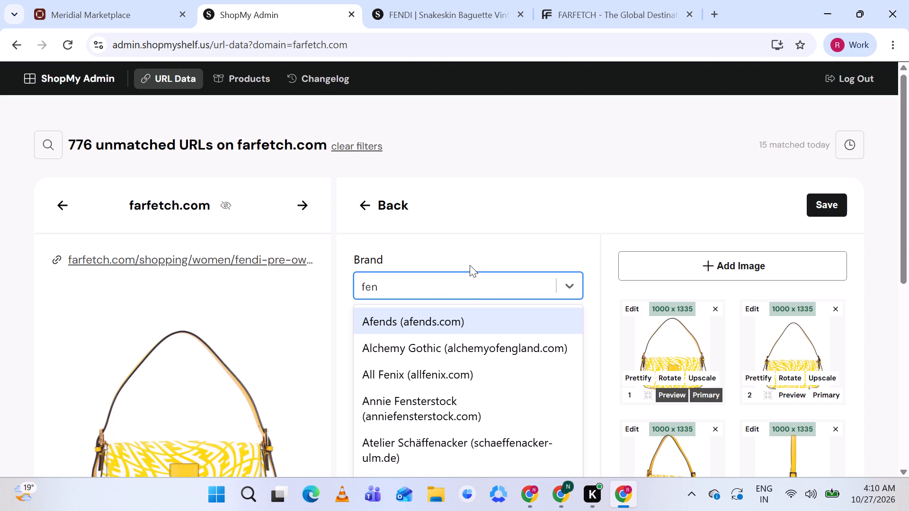
{"action": "type", "text": "di"}
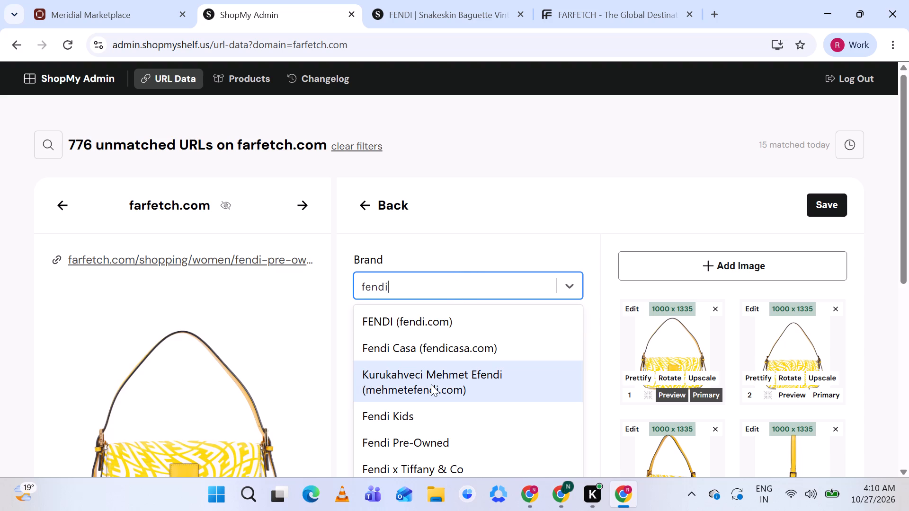
{"action": "scroll", "coordinate": [431, 384], "scroll_direction": "down", "scroll_amount": 3}
{"action": "left_click", "coordinate": [418, 441]}
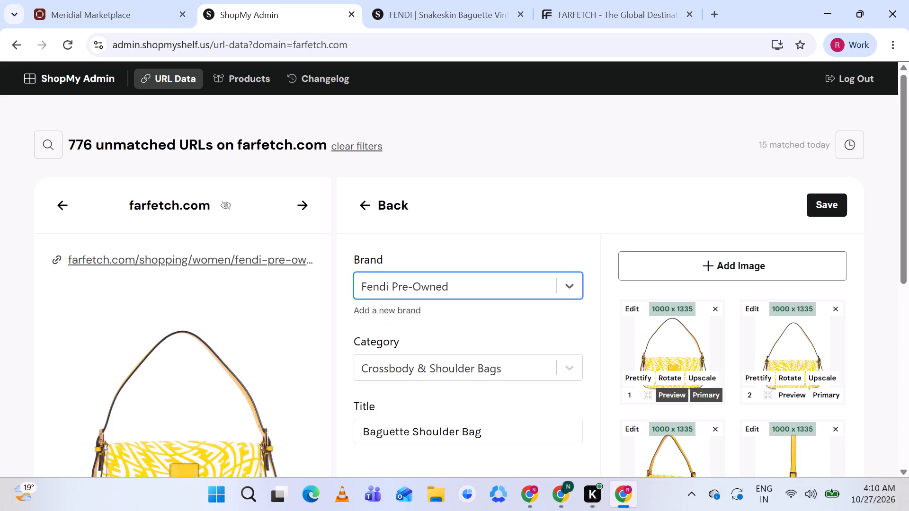
Open the Fendi bag's Farfetch page and check its brand and title against the new product form.
{"action": "scroll", "coordinate": [463, 328], "scroll_direction": "down", "scroll_amount": 2}
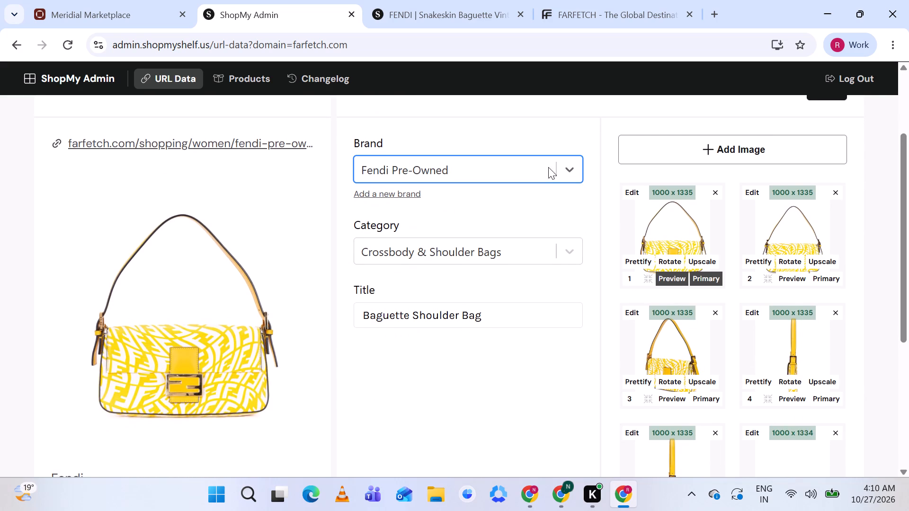
{"action": "left_click", "coordinate": [429, 0]}
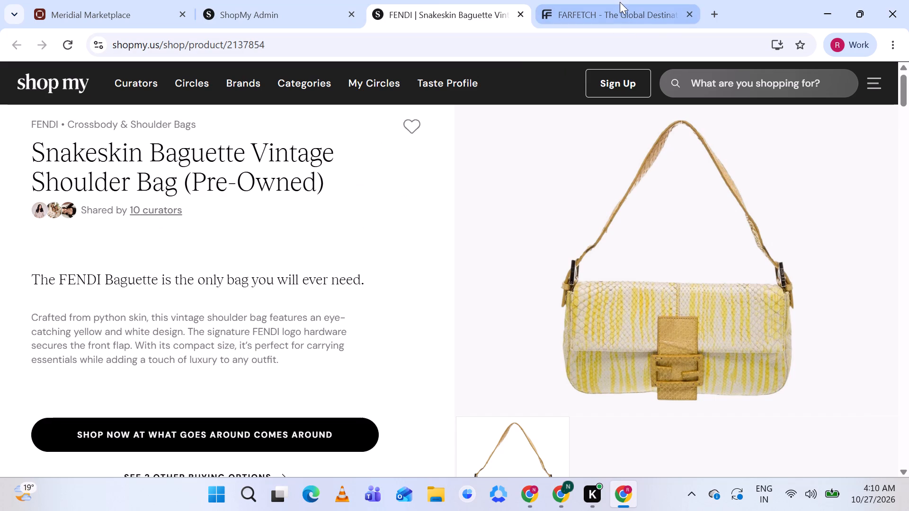
{"action": "left_click", "coordinate": [618, 0]}
{"action": "scroll", "coordinate": [346, 212], "scroll_direction": "down", "scroll_amount": 1}
{"action": "left_click", "coordinate": [288, 24]}
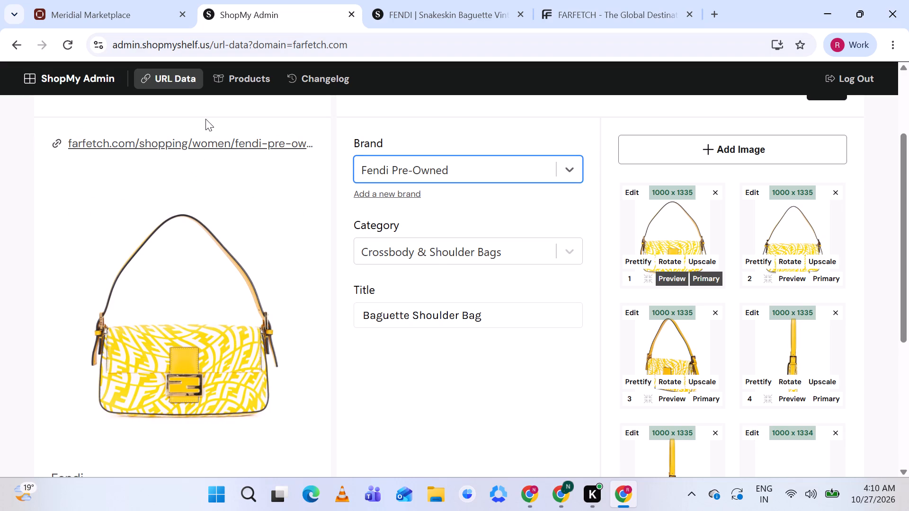
{"action": "left_click", "coordinate": [212, 143]}
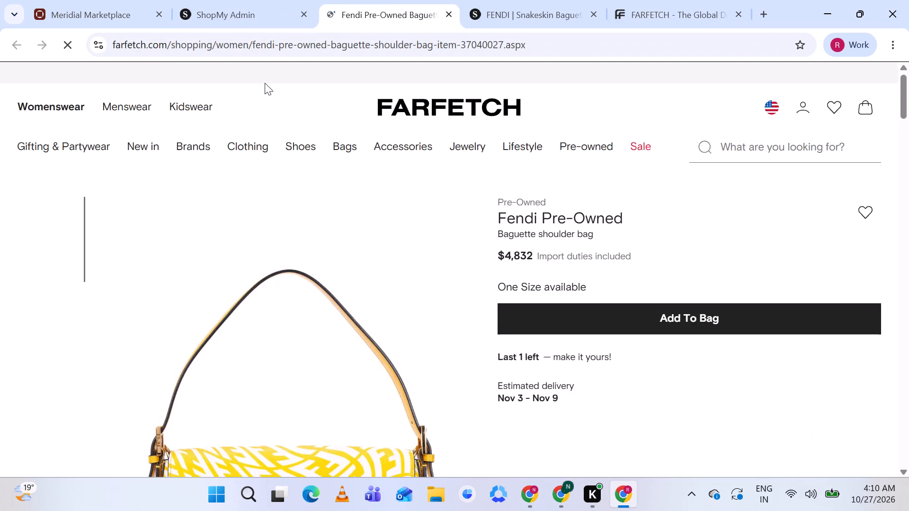
{"action": "left_click", "coordinate": [248, 5]}
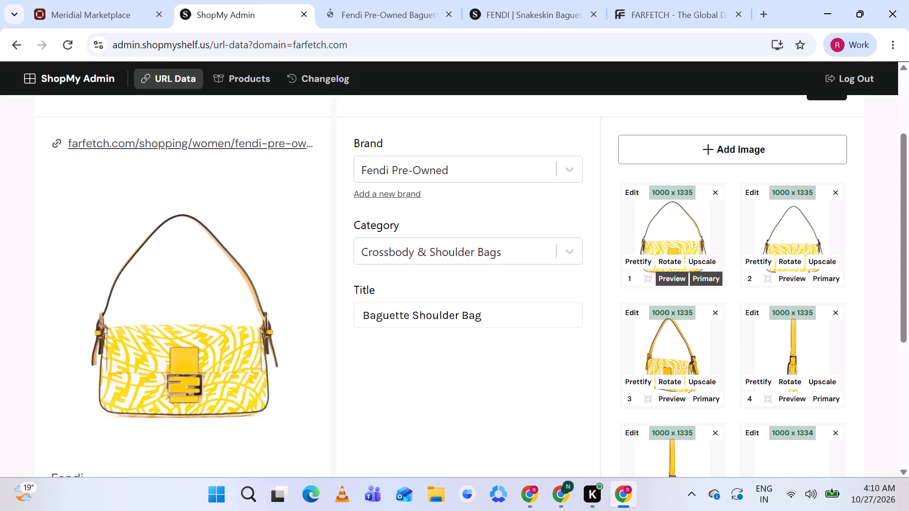
Compare with the bag's Farfetch page, and remove the back-view image and one of the two strap close-ups from the new Fendi product.
{"action": "left_click", "coordinate": [366, 0]}
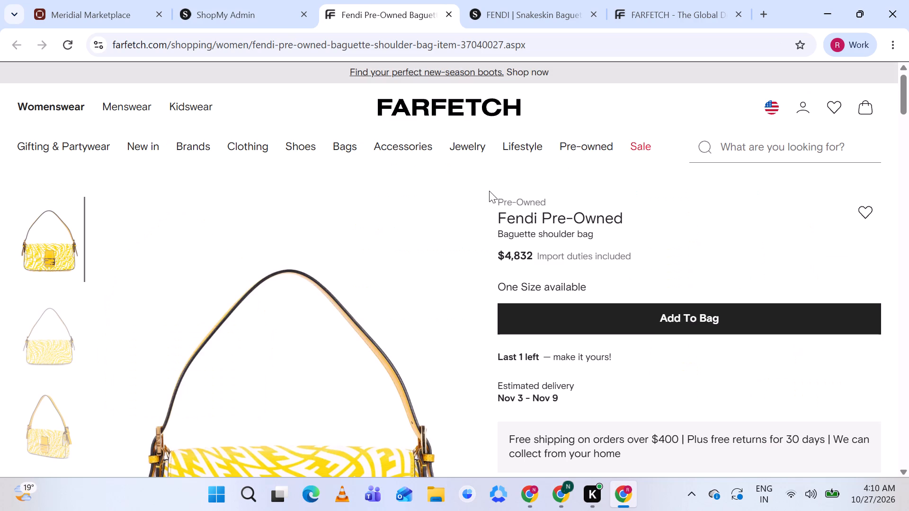
{"action": "left_click", "coordinate": [254, 12]}
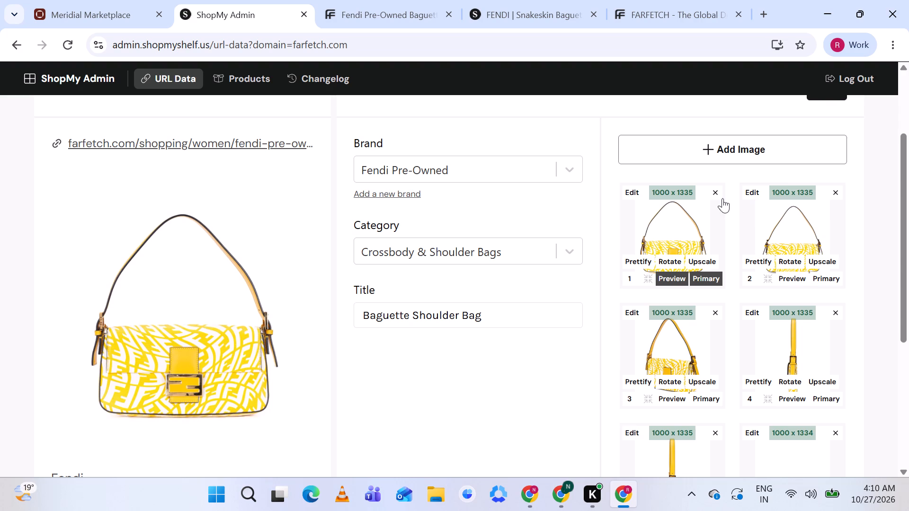
{"action": "left_click", "coordinate": [835, 192]}
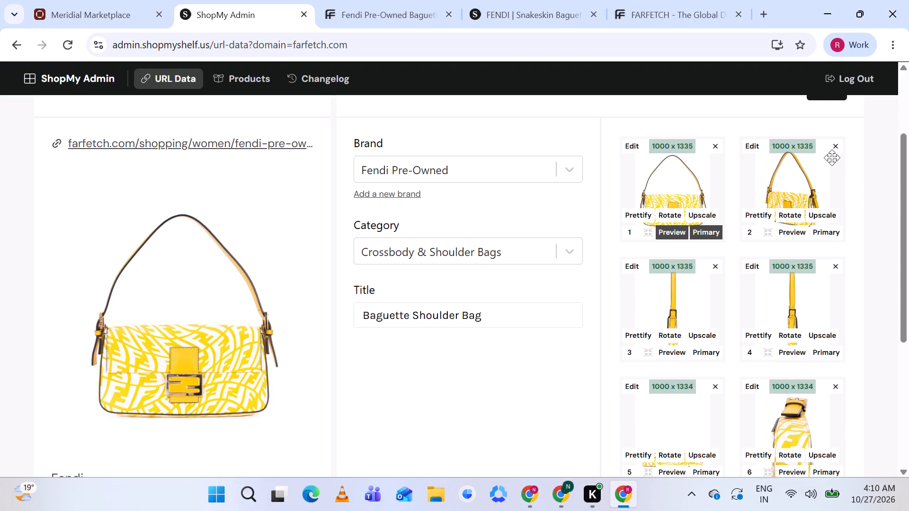
{"action": "scroll", "coordinate": [701, 305], "scroll_direction": "down", "scroll_amount": 1}
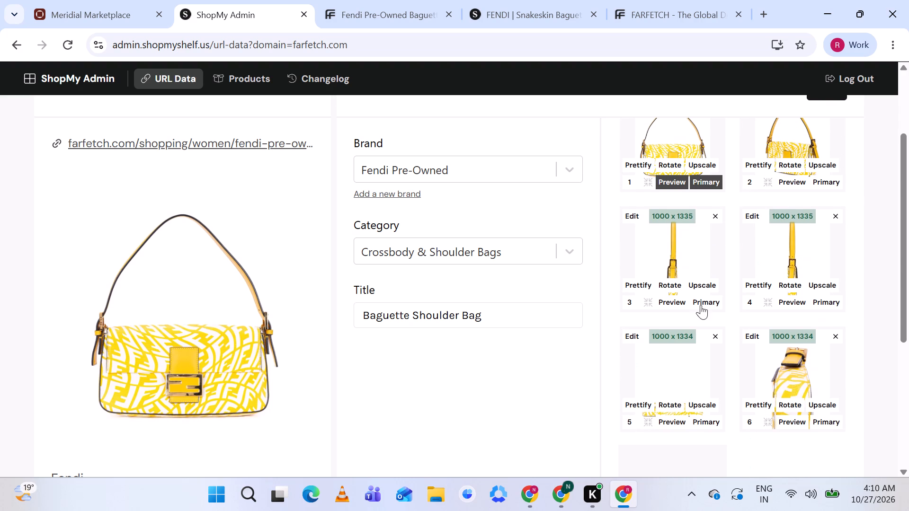
{"action": "left_click", "coordinate": [715, 211]}
{"action": "scroll", "coordinate": [699, 318], "scroll_direction": "down", "scroll_amount": 1}
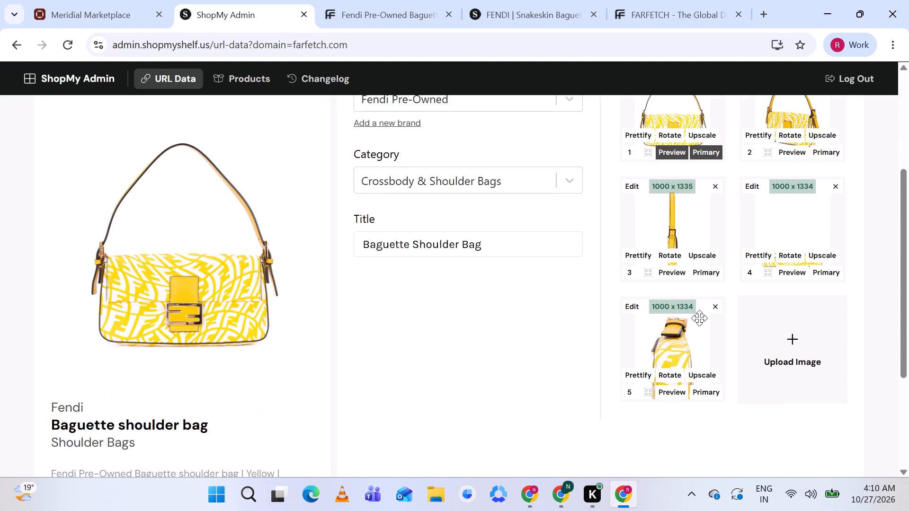
{"action": "scroll", "coordinate": [699, 318], "scroll_direction": "down", "scroll_amount": 1}
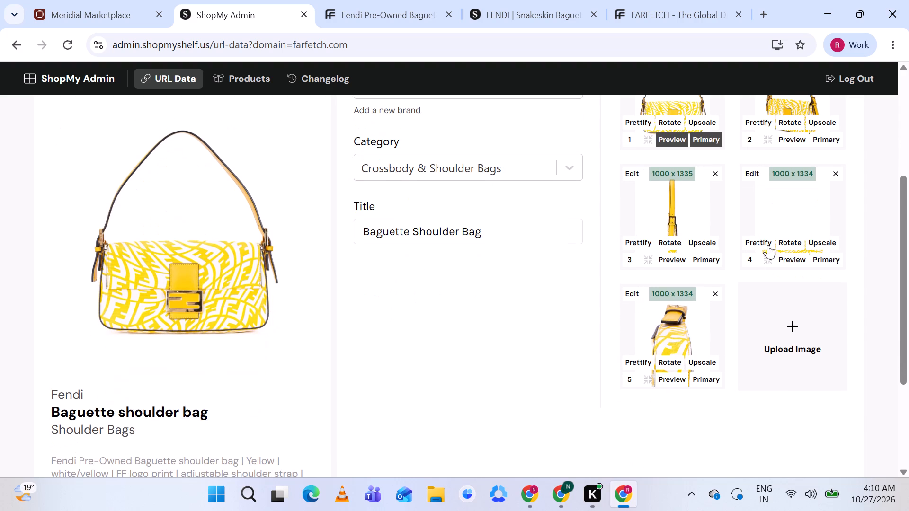